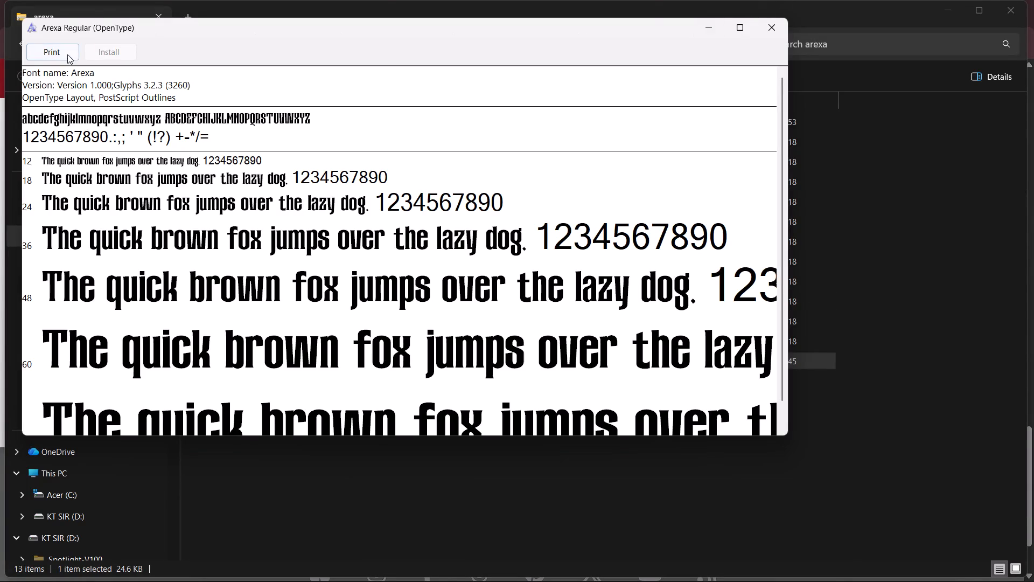
Put away the Arexa font preview and switch to the After Effects composition with the 31 text.
{"action": "left_click", "coordinate": [710, 32]}
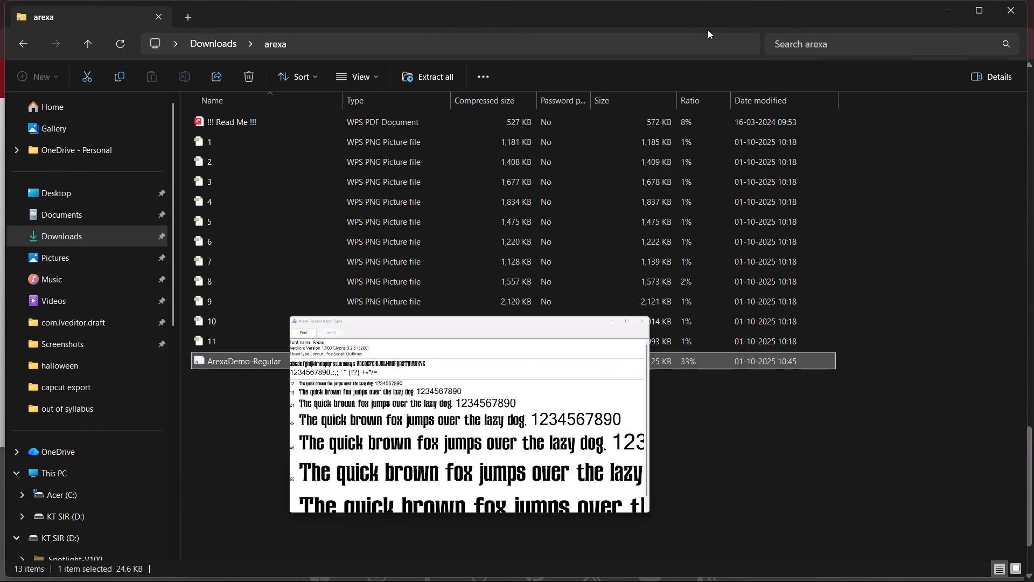
{"action": "left_click", "coordinate": [530, 567]}
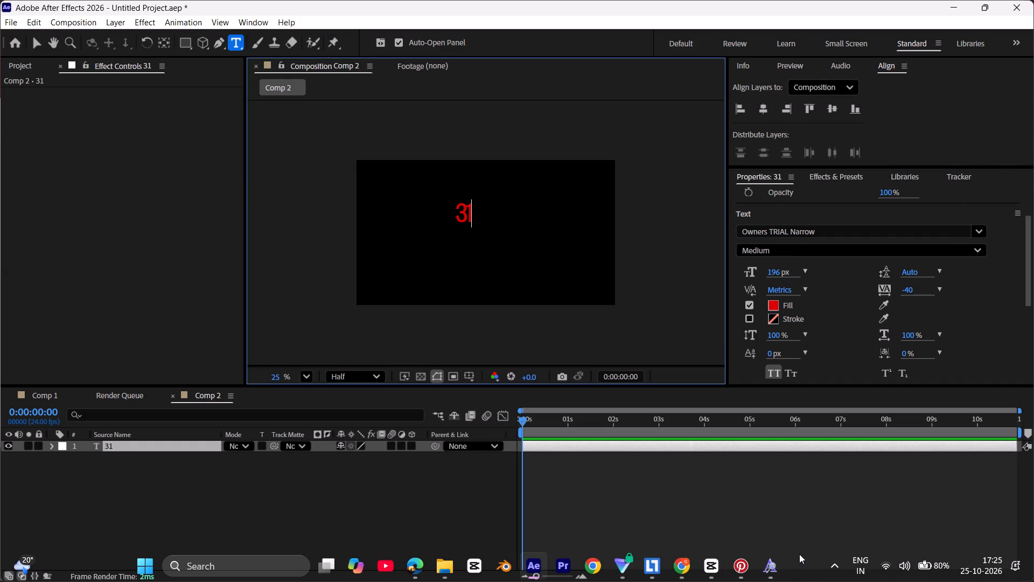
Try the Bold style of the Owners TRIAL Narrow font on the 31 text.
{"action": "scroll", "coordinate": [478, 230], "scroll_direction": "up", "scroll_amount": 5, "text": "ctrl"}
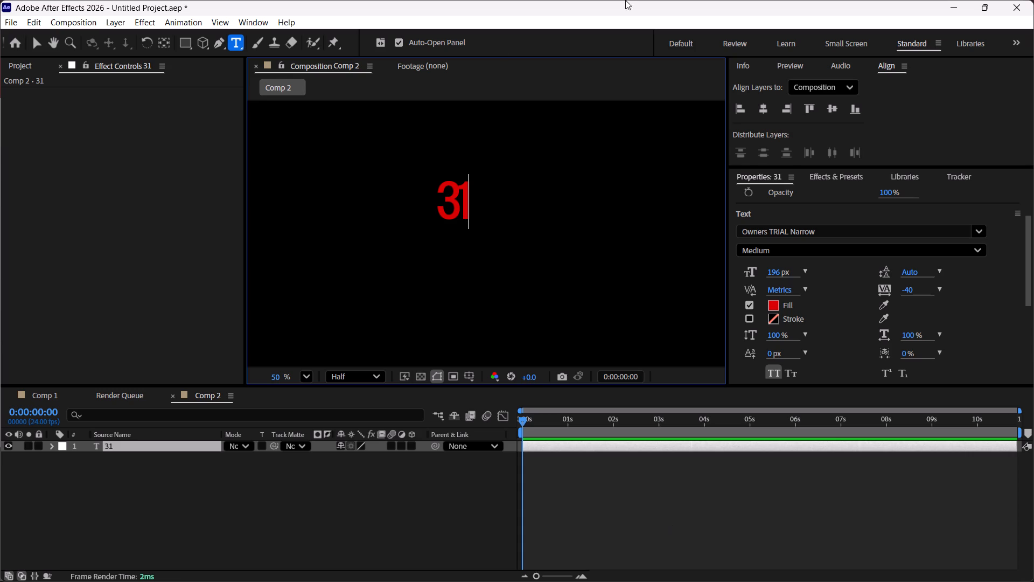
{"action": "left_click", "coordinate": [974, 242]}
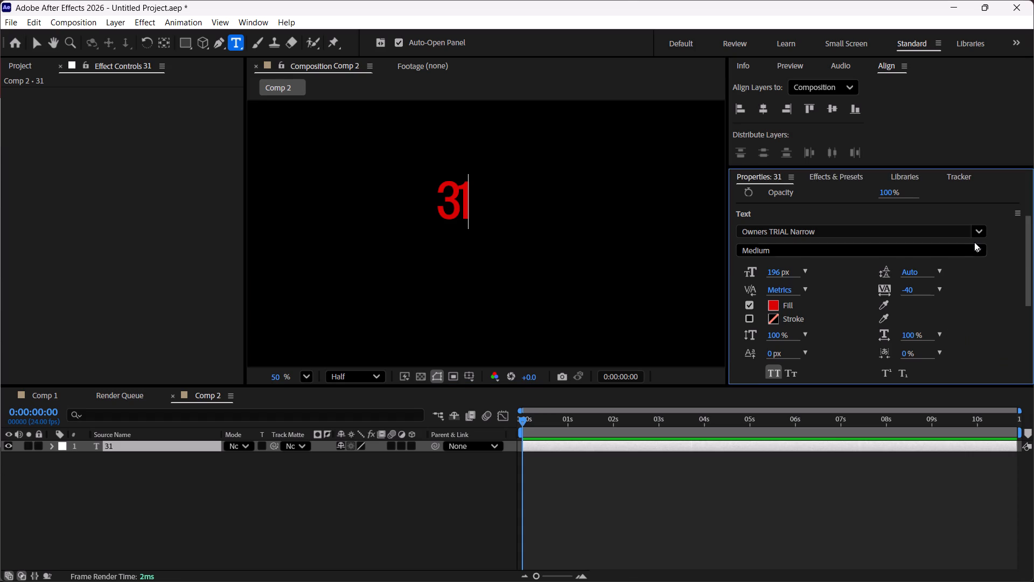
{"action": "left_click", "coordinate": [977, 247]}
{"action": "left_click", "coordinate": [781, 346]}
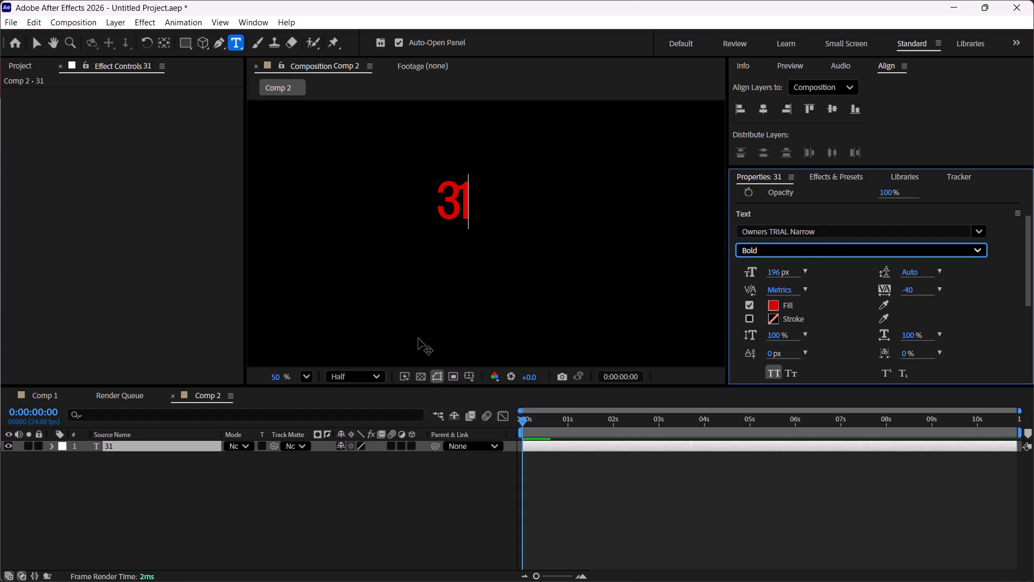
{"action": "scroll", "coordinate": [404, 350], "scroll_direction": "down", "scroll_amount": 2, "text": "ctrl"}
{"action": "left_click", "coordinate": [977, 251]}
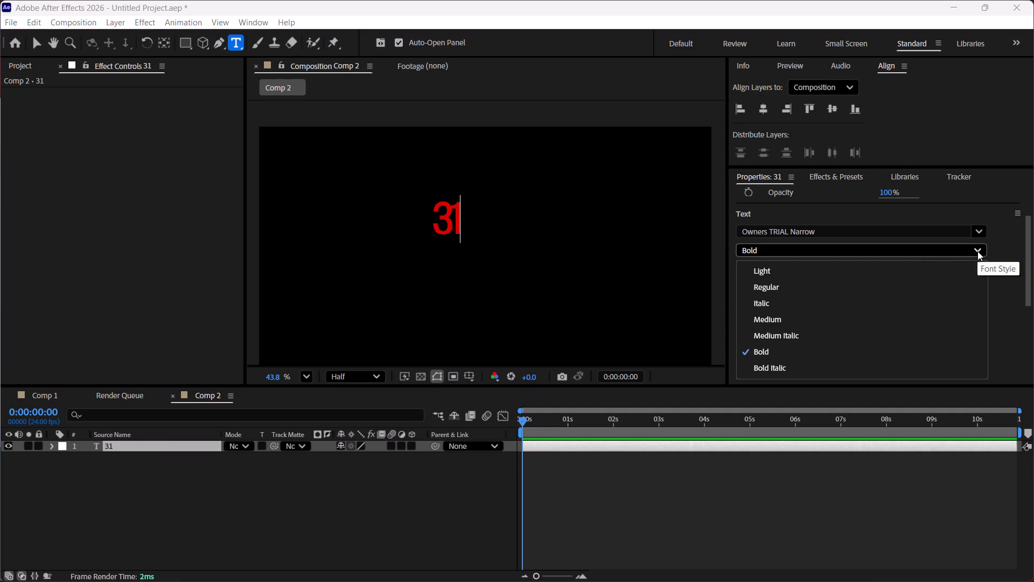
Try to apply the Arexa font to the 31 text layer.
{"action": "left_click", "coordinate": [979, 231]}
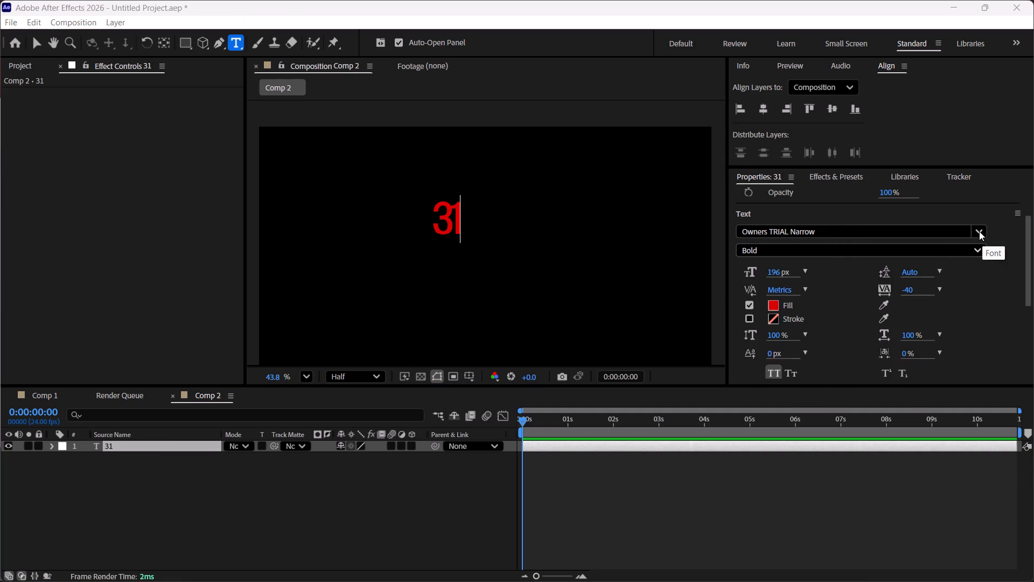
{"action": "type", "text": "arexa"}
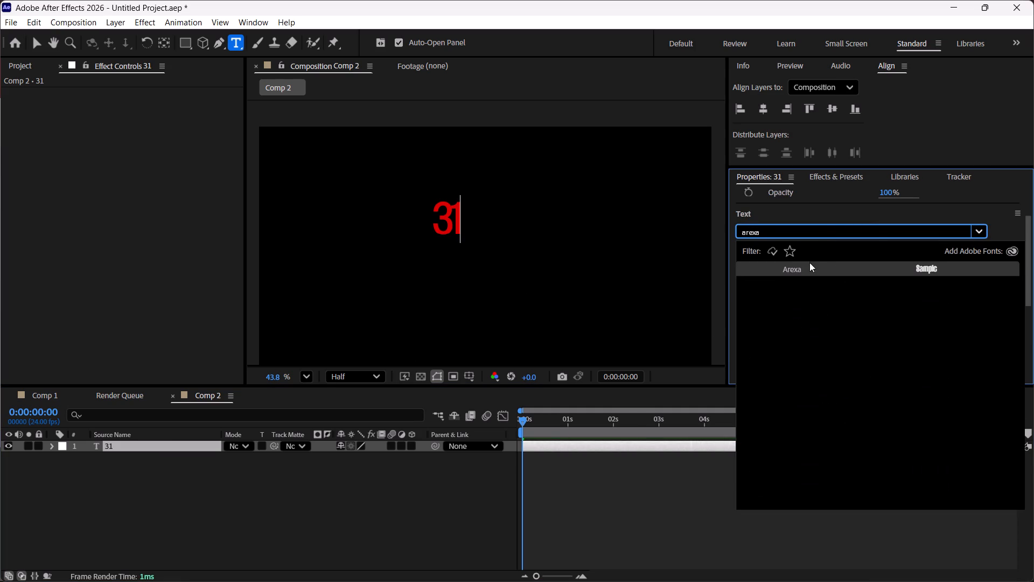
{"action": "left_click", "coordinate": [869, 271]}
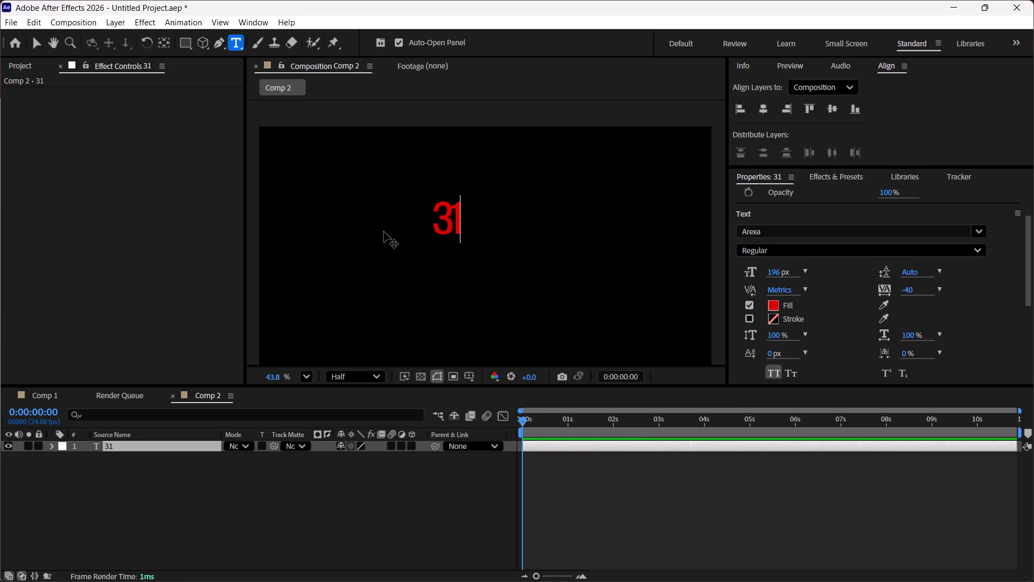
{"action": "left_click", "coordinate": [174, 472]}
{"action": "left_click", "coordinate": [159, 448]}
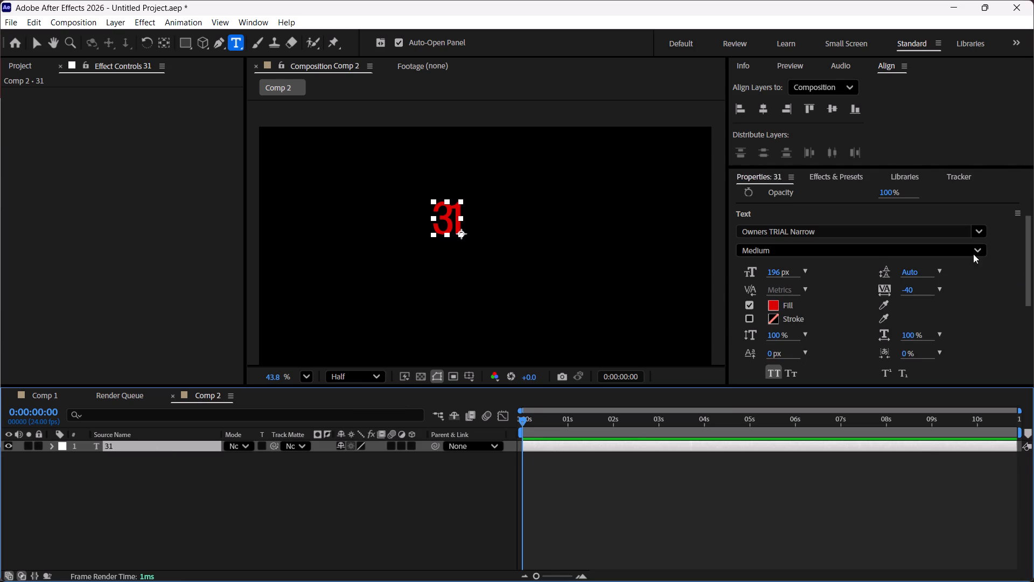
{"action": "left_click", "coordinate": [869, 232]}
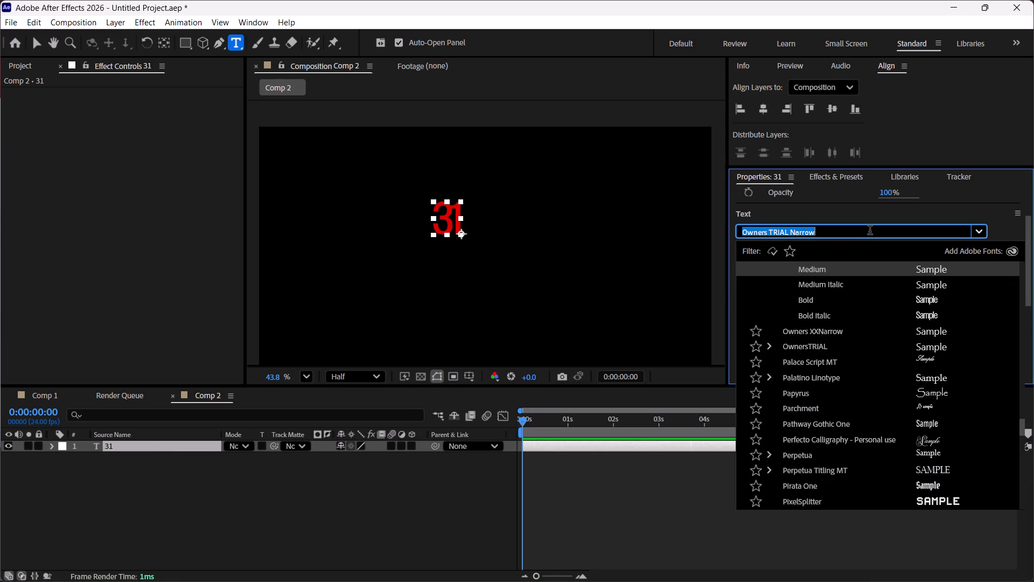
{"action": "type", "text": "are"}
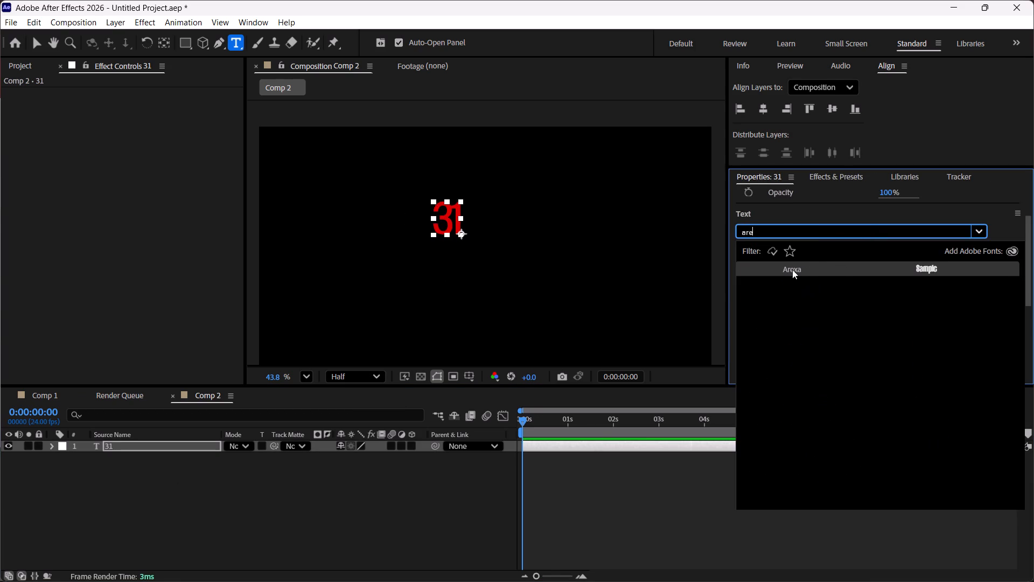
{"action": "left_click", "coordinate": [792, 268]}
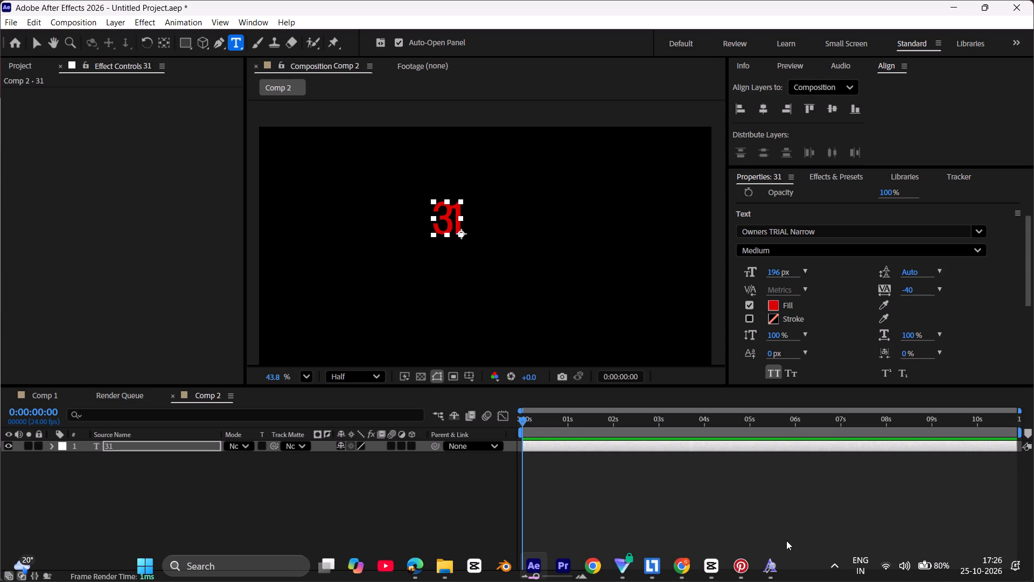
Check the Downloads folder in File Explorer for the downloaded font folders, and return to the After Effects composition.
{"action": "left_click", "coordinate": [452, 572]}
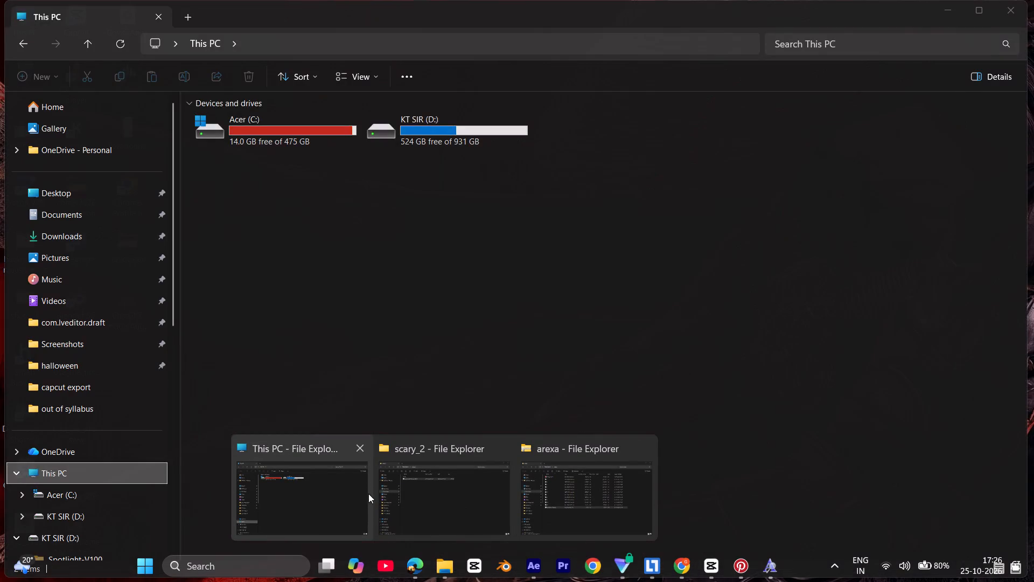
{"action": "left_click", "coordinate": [447, 463]}
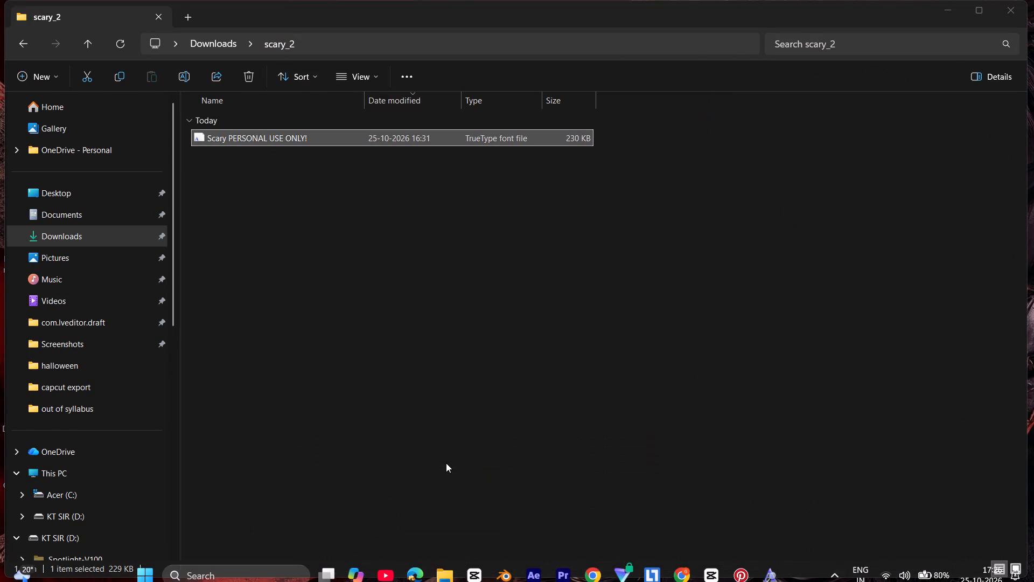
{"action": "double_click", "coordinate": [71, 233]}
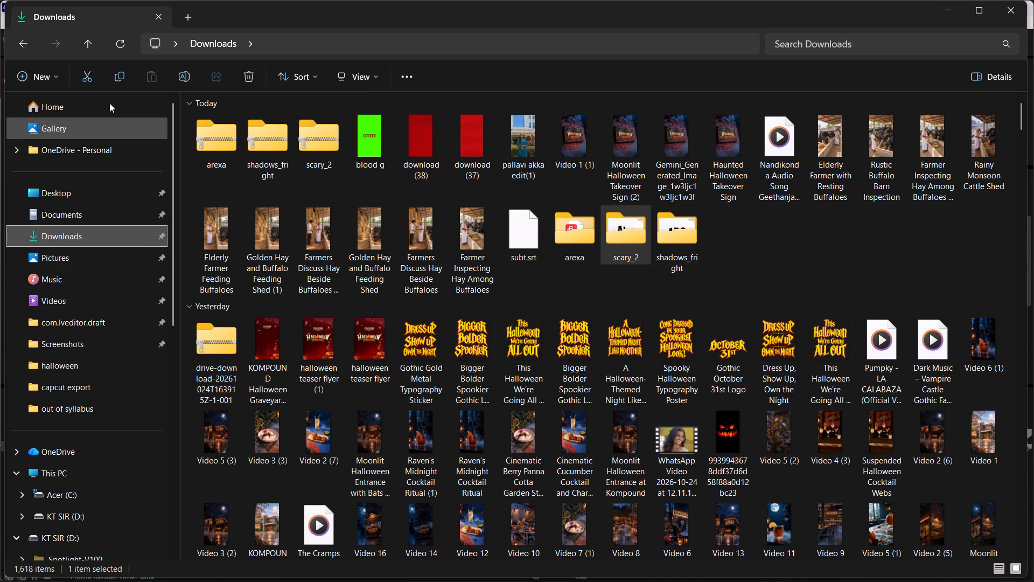
{"action": "left_click", "coordinate": [944, 11]}
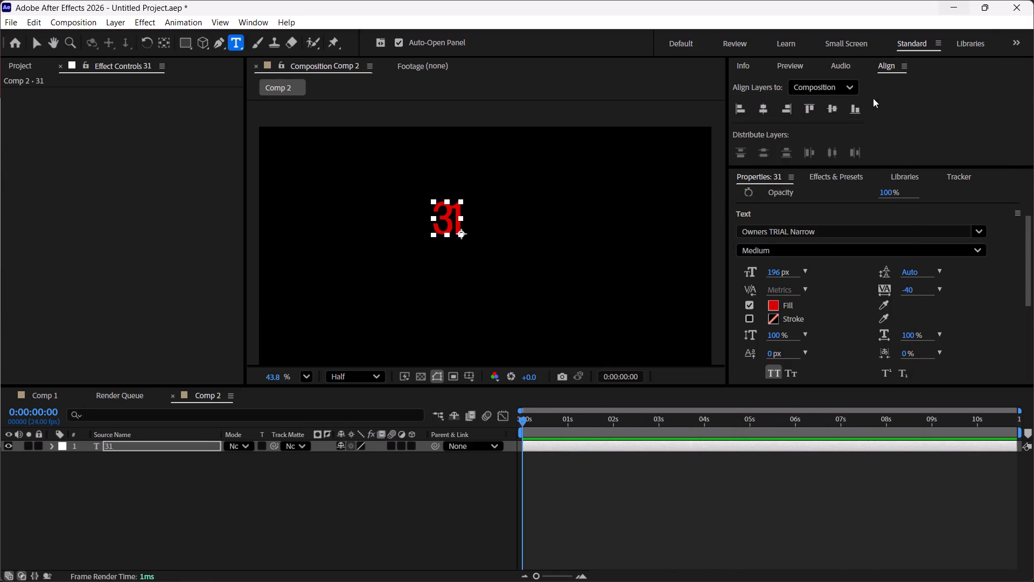
Search the fonts for "scar" and preview Scary PERSONAL USE ONLY! on the 31 text.
{"action": "left_click", "coordinate": [842, 233]}
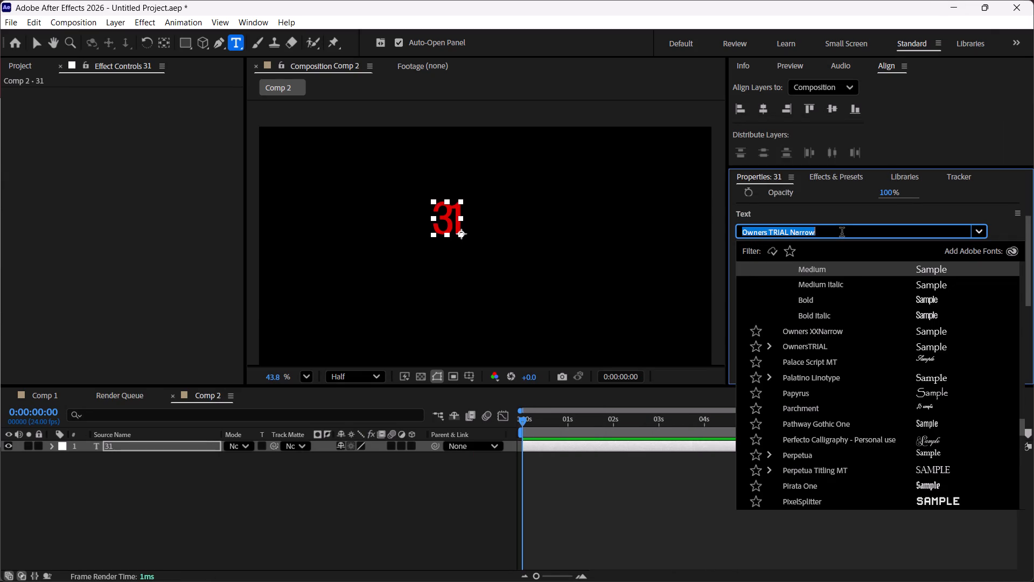
{"action": "type", "text": "scar"}
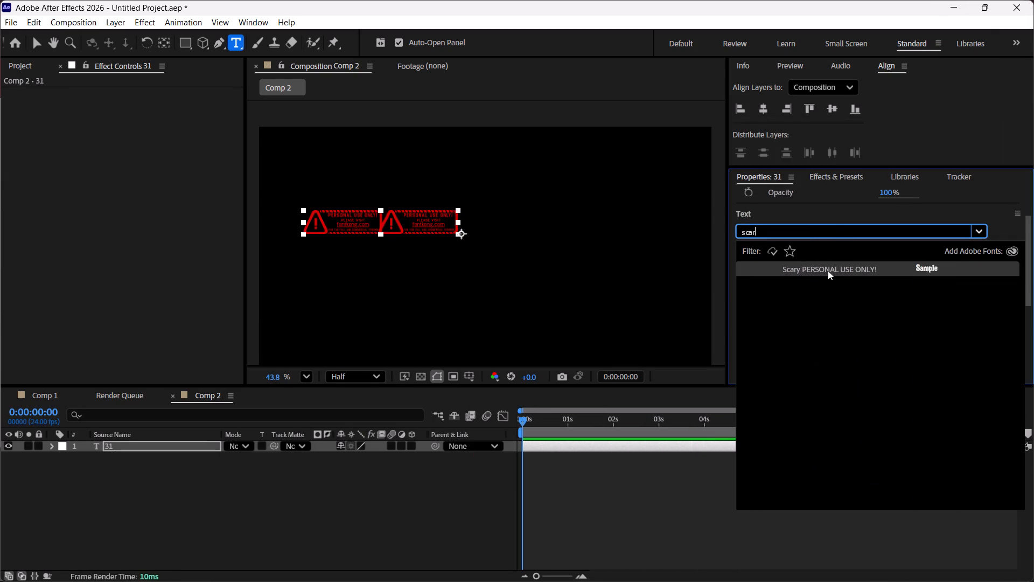
Set the 31 text's font to Shadows Fright.
{"action": "left_click_drag", "start_coordinate": [808, 234], "coordinate": [708, 231]}
{"action": "type", "text": "shado"}
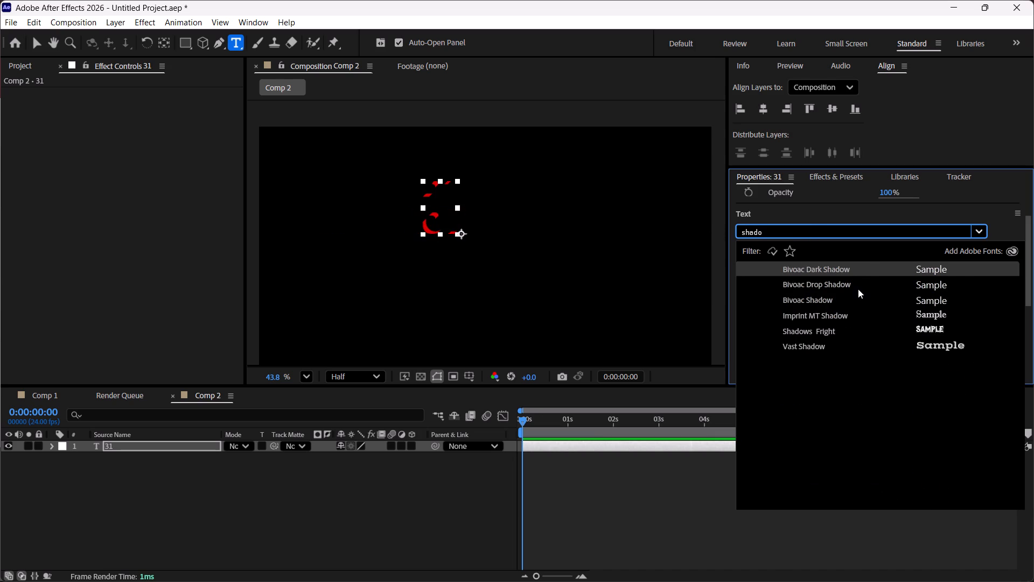
{"action": "left_click", "coordinate": [824, 332]}
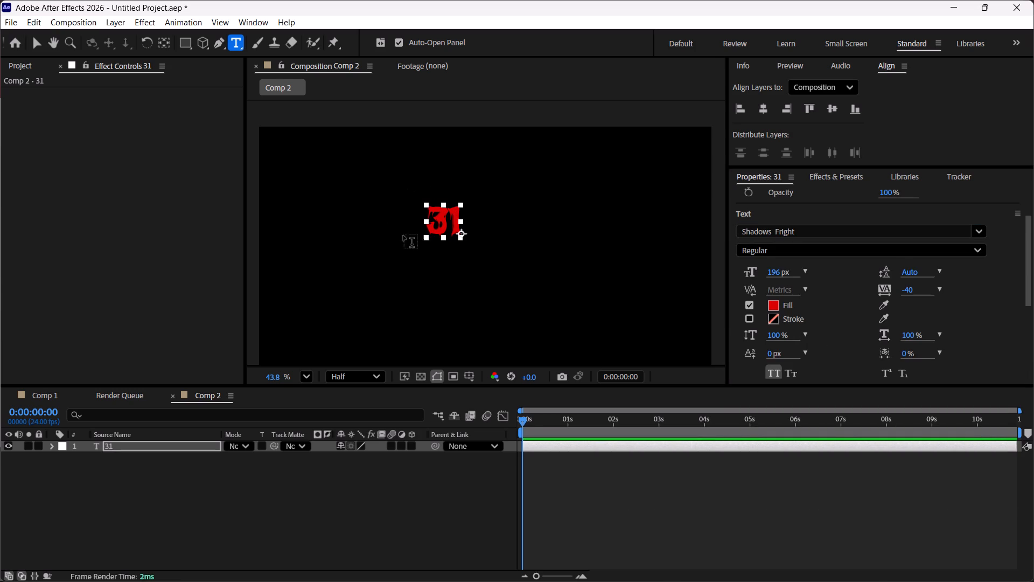
Scale the 31 text layer to 260% and move it near the middle of the composition.
{"action": "key", "text": "s"}
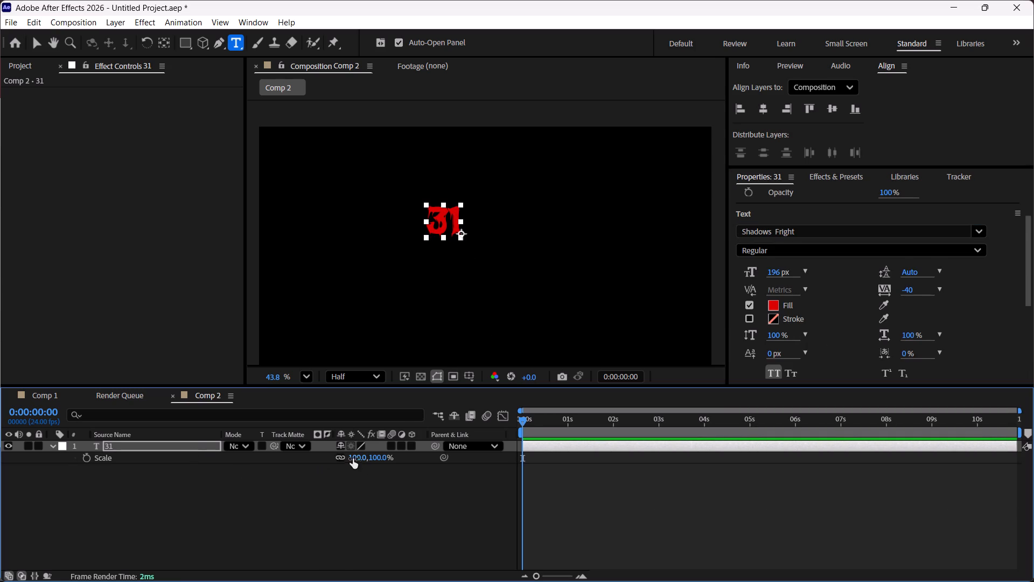
{"action": "left_click_drag", "start_coordinate": [353, 459], "coordinate": [471, 469]}
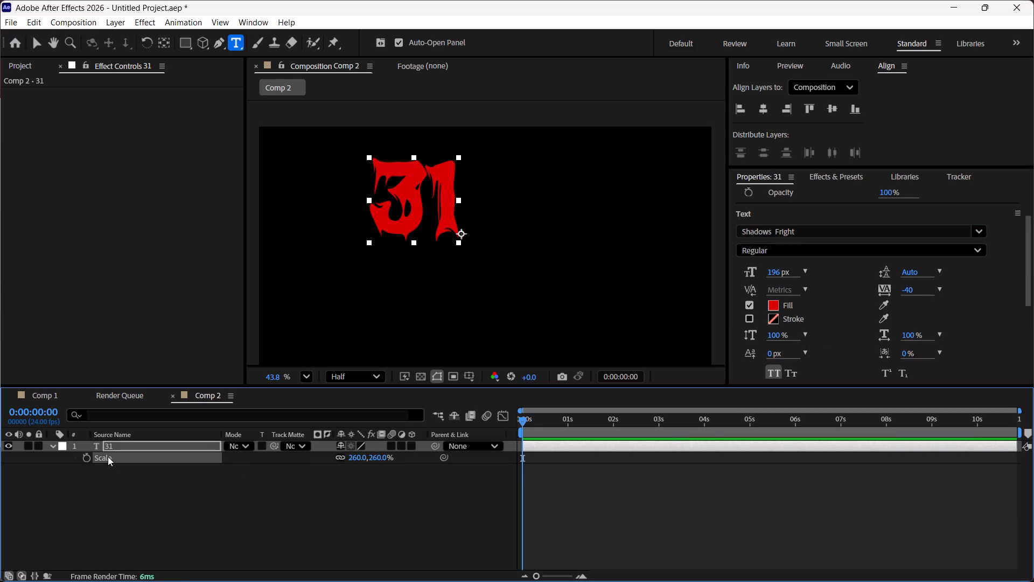
{"action": "left_click", "coordinate": [36, 43]}
{"action": "left_click_drag", "start_coordinate": [414, 196], "coordinate": [535, 231]}
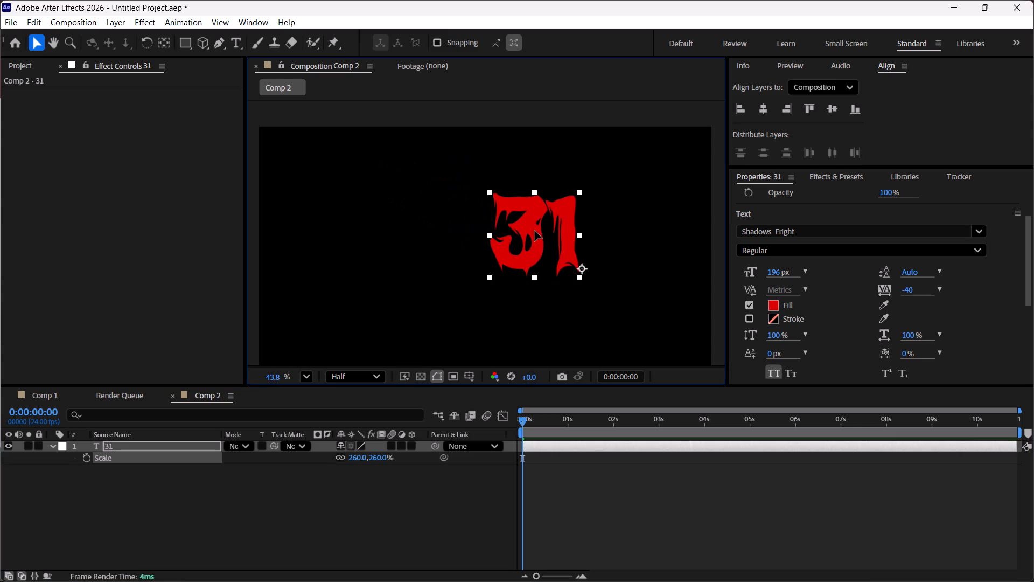
{"action": "left_click_drag", "start_coordinate": [535, 231], "coordinate": [477, 227]}
Play back the composition from the start to review the 31 text.
{"action": "left_click", "coordinate": [540, 425]}
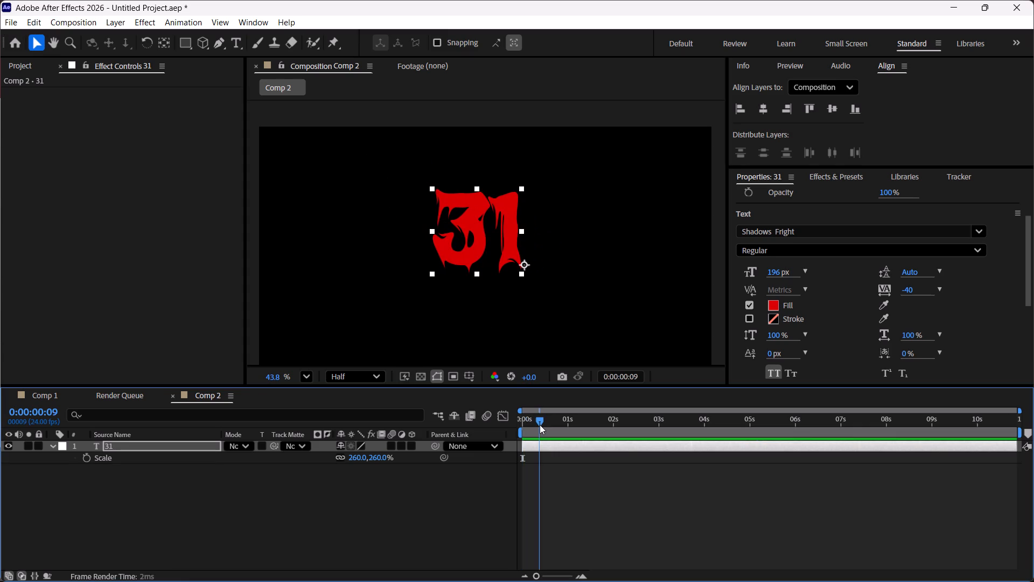
{"action": "left_click_drag", "start_coordinate": [540, 425], "coordinate": [488, 423]}
{"action": "key", "text": "space"}
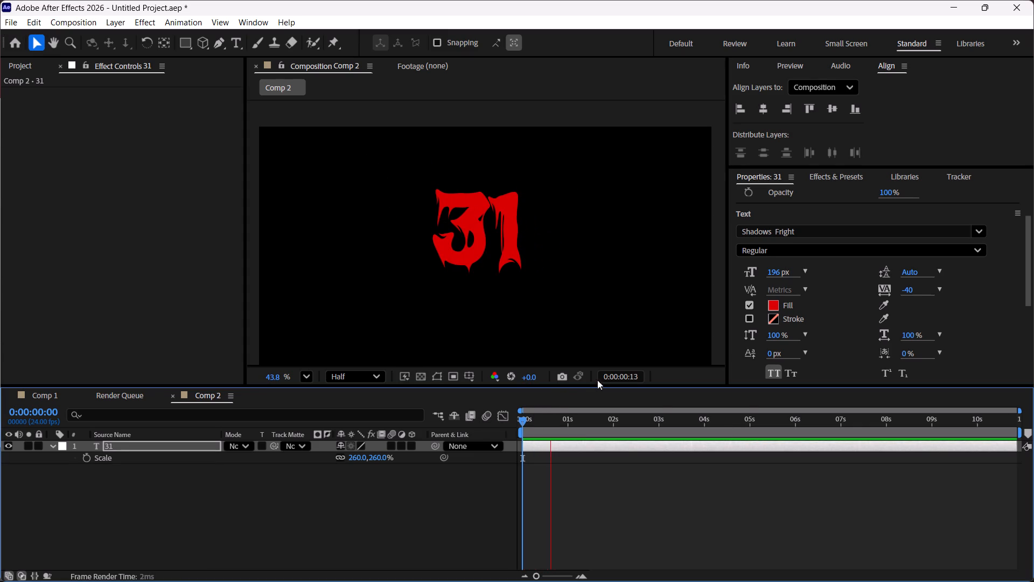
{"action": "key", "text": "space"}
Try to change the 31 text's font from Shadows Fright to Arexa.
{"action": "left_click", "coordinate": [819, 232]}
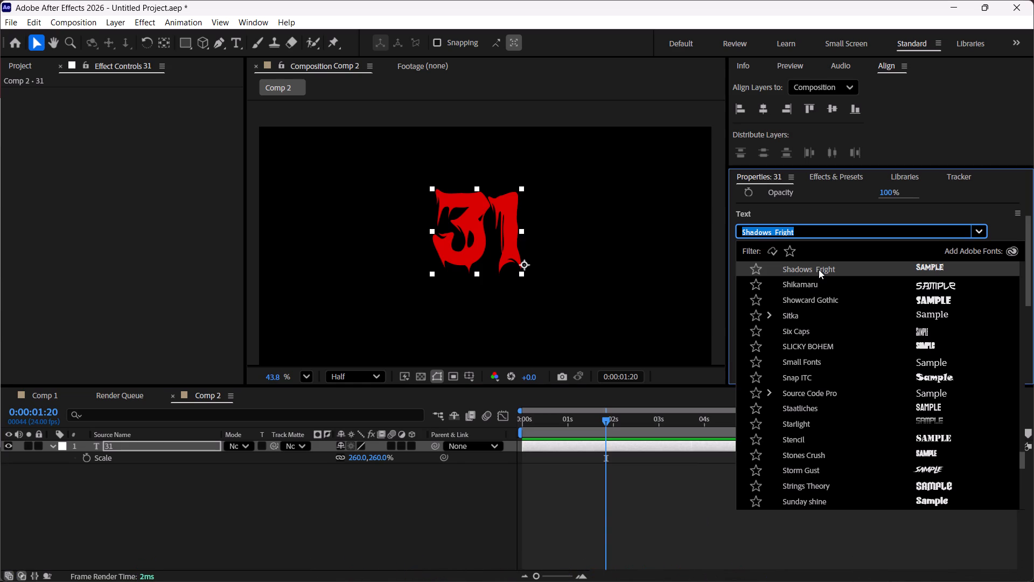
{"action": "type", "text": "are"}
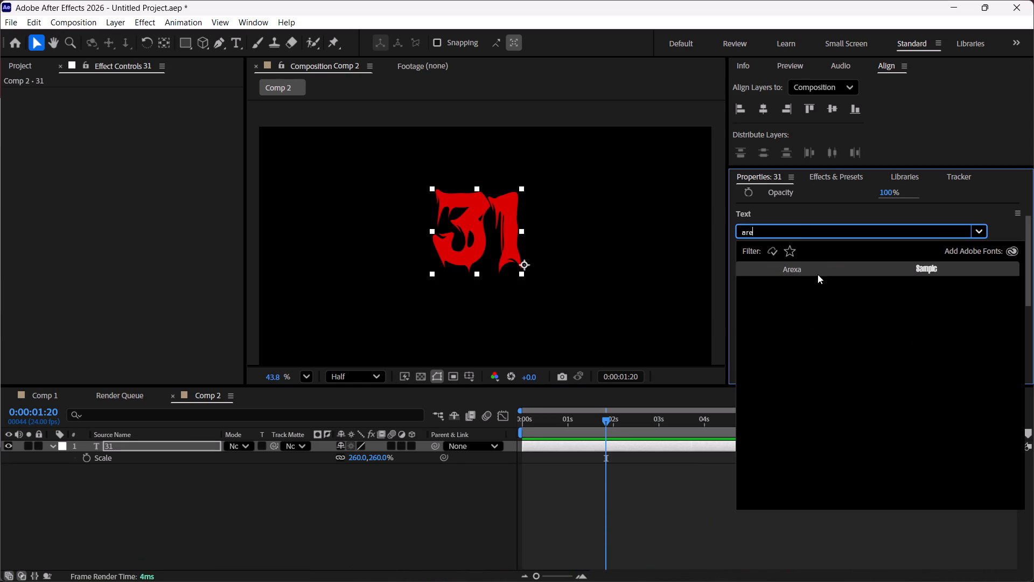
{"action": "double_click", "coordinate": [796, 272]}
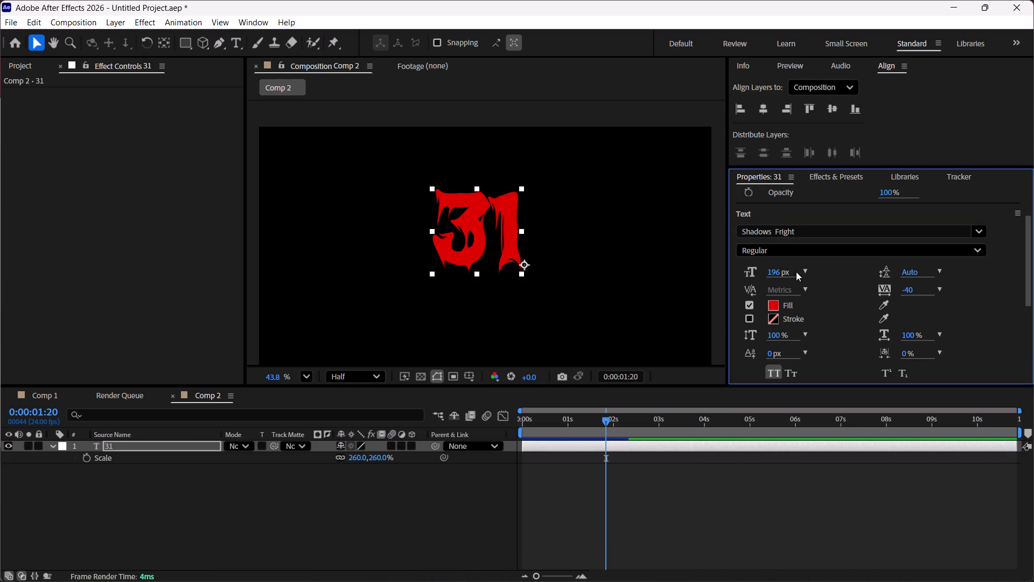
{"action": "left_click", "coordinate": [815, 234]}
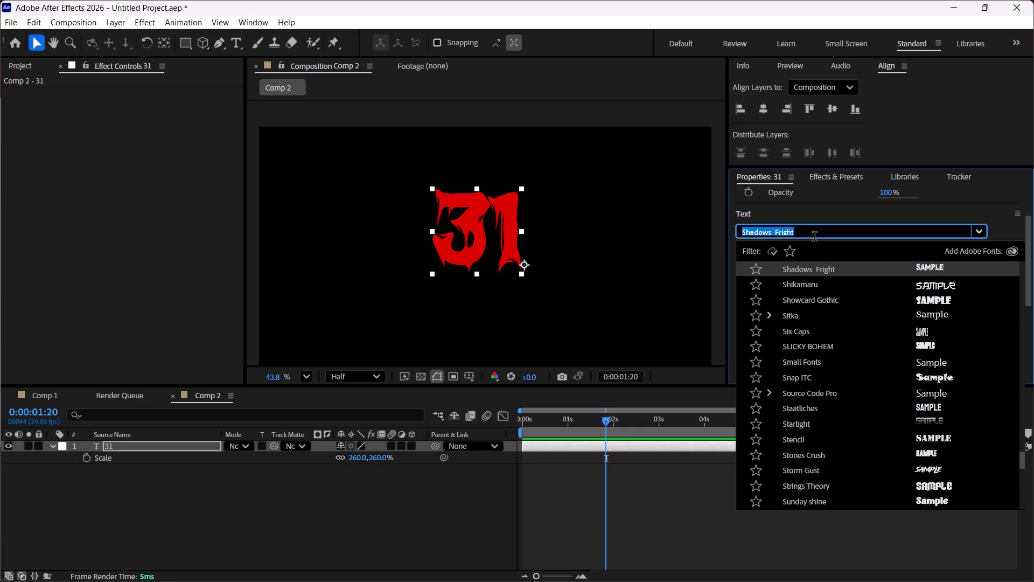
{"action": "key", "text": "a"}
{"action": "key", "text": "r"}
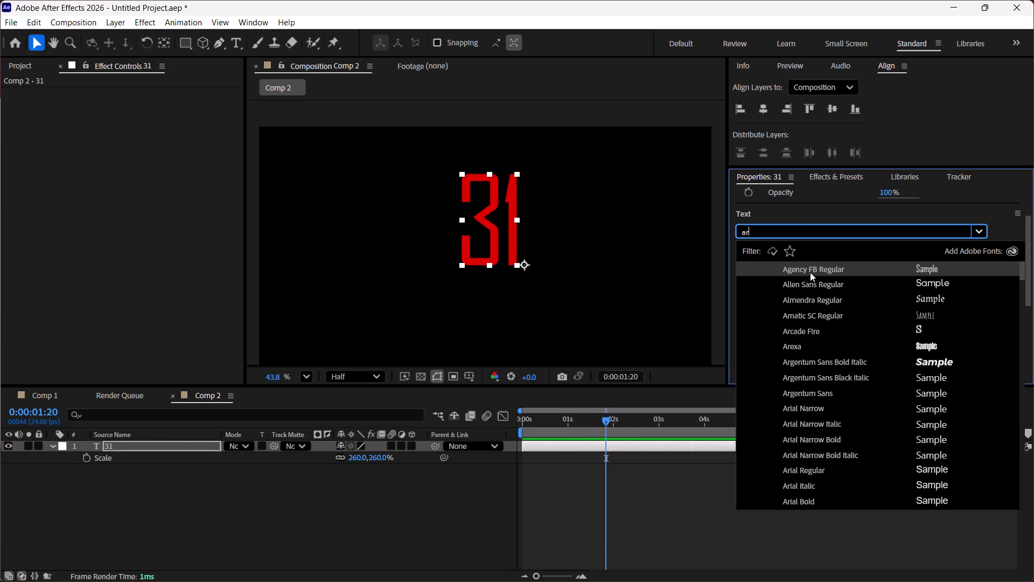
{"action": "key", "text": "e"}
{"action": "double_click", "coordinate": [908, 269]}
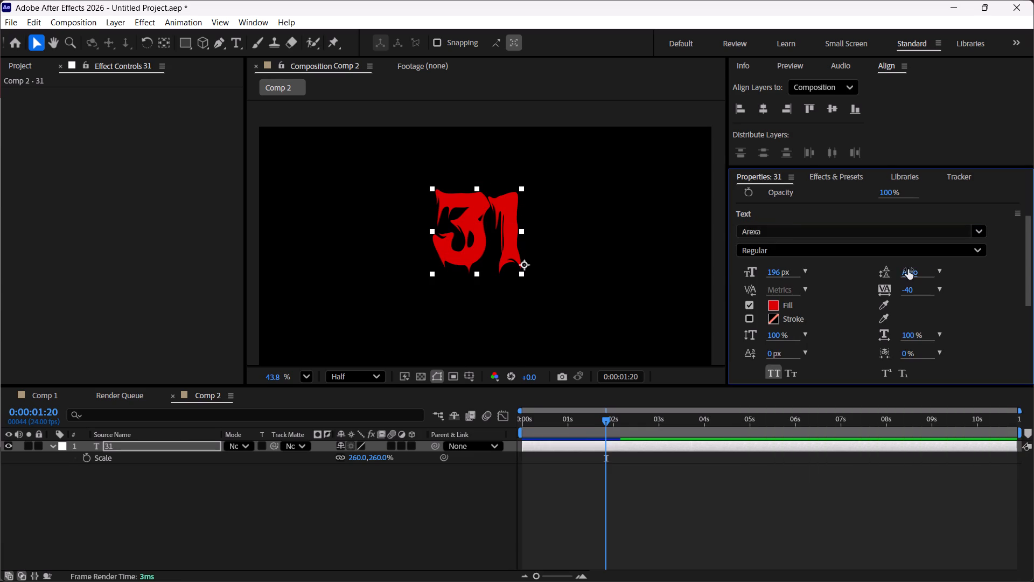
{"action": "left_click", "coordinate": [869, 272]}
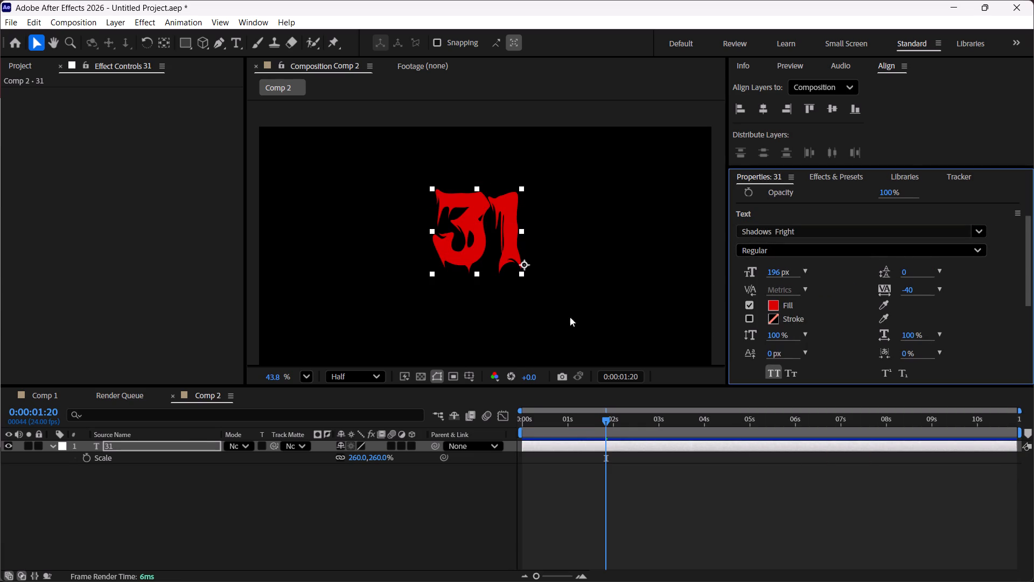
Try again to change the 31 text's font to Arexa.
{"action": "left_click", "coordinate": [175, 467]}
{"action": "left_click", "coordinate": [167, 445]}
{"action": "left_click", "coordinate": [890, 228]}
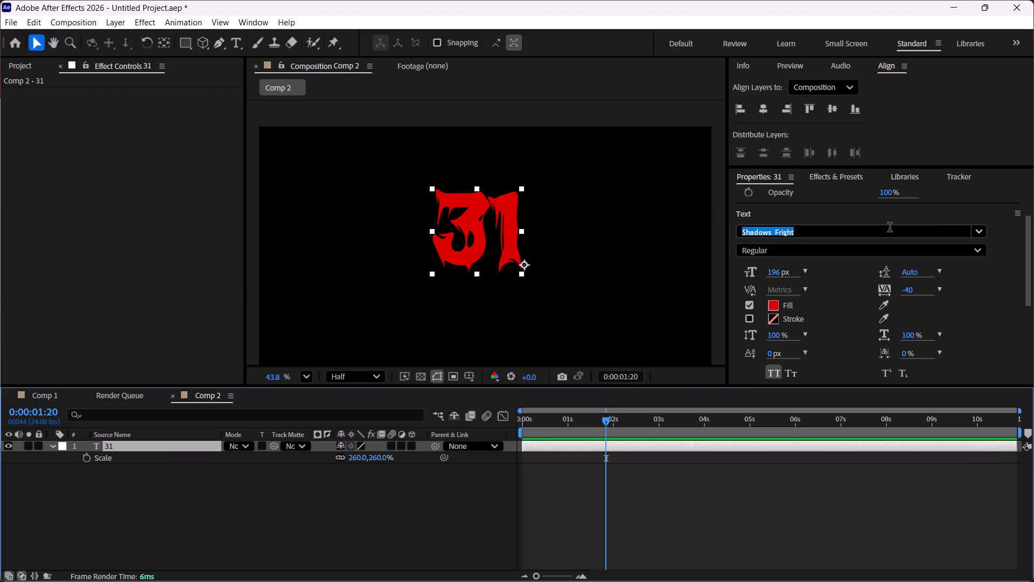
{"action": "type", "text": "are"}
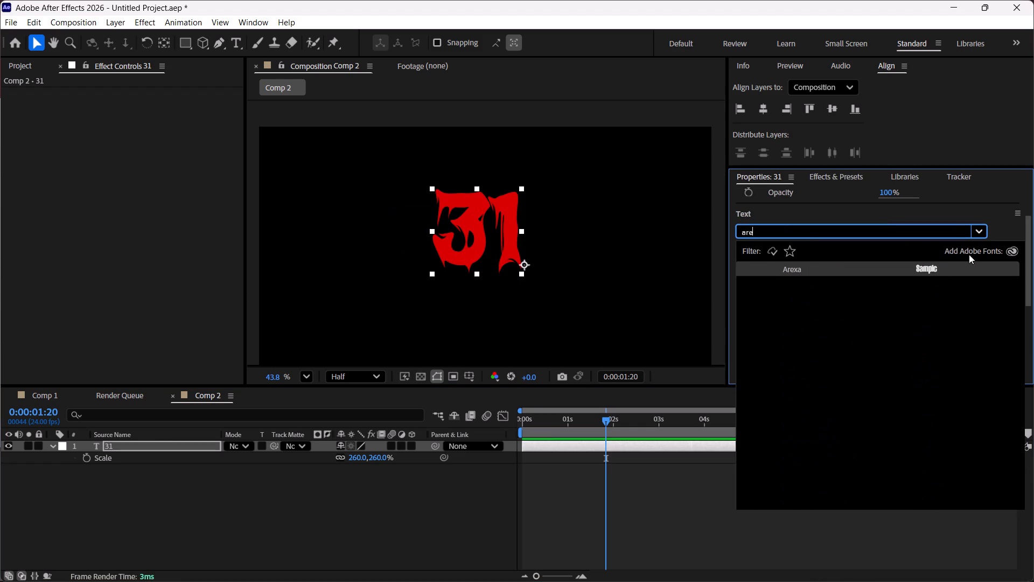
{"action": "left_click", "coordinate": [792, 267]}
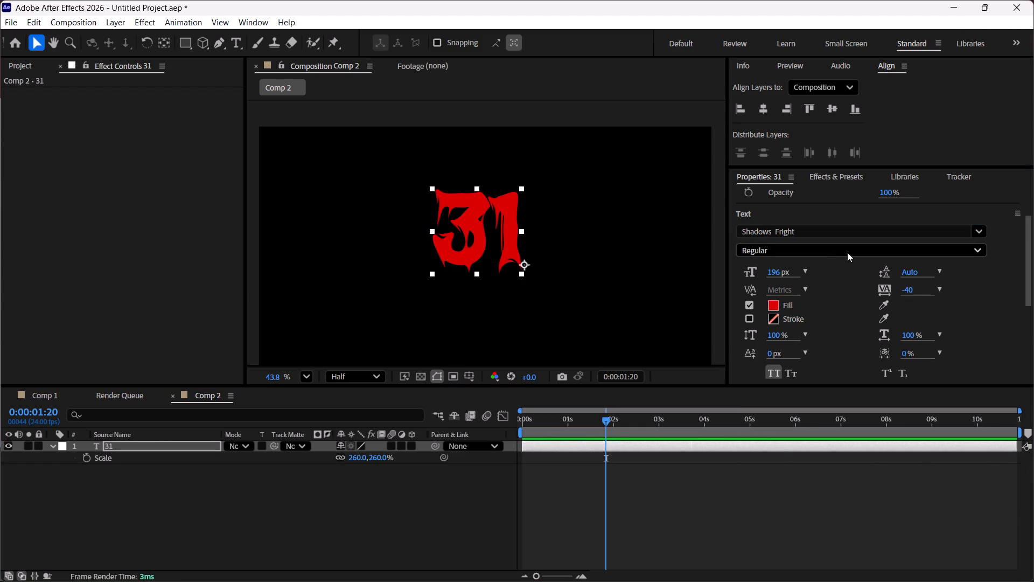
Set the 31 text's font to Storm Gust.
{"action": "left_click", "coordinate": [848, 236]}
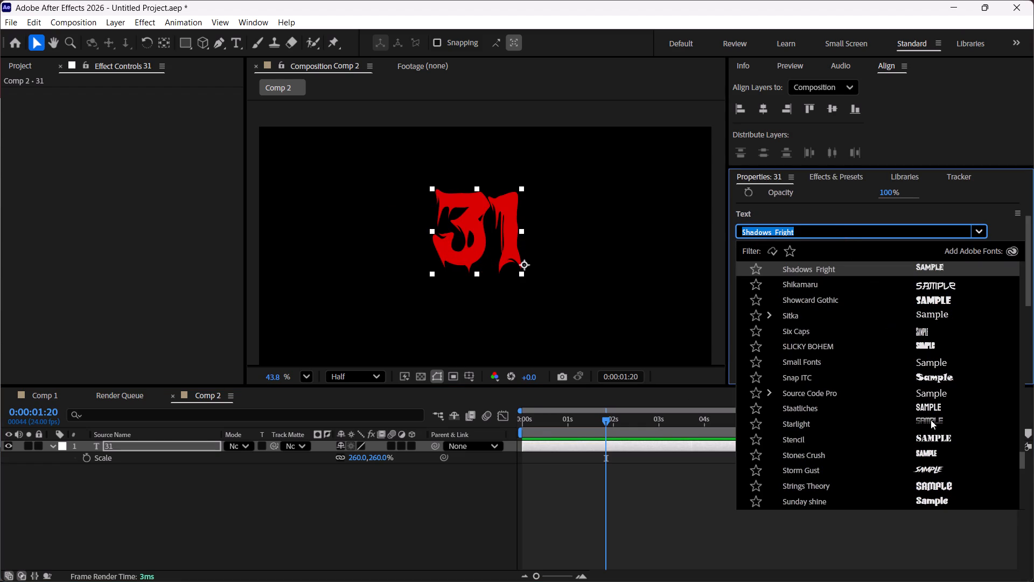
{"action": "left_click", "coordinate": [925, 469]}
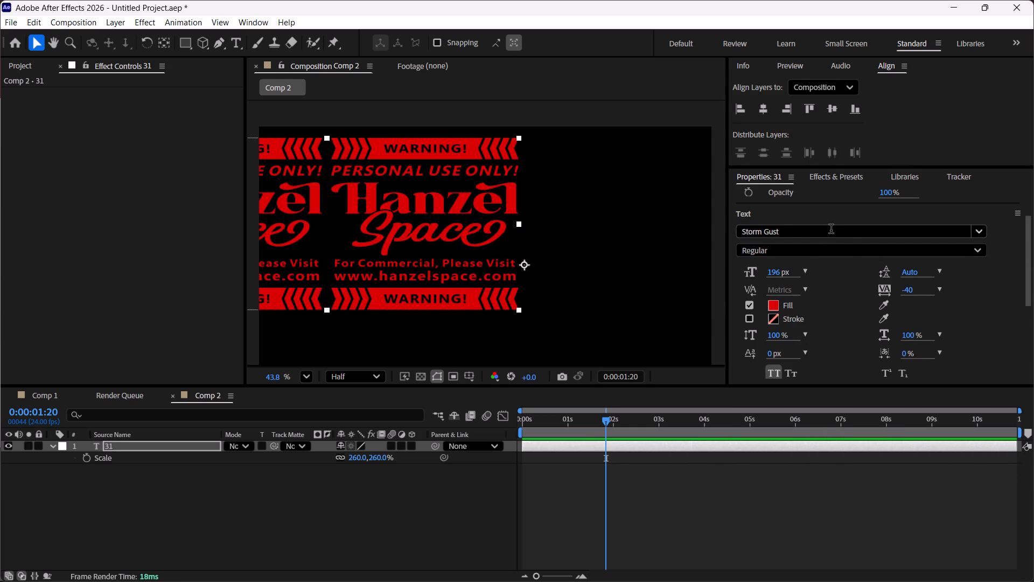
Set the 31 text's font to Tempus Sans ITC.
{"action": "double_click", "coordinate": [983, 240]}
{"action": "left_click", "coordinate": [872, 235]}
{"action": "scroll", "coordinate": [919, 410], "scroll_direction": "down", "scroll_amount": 1}
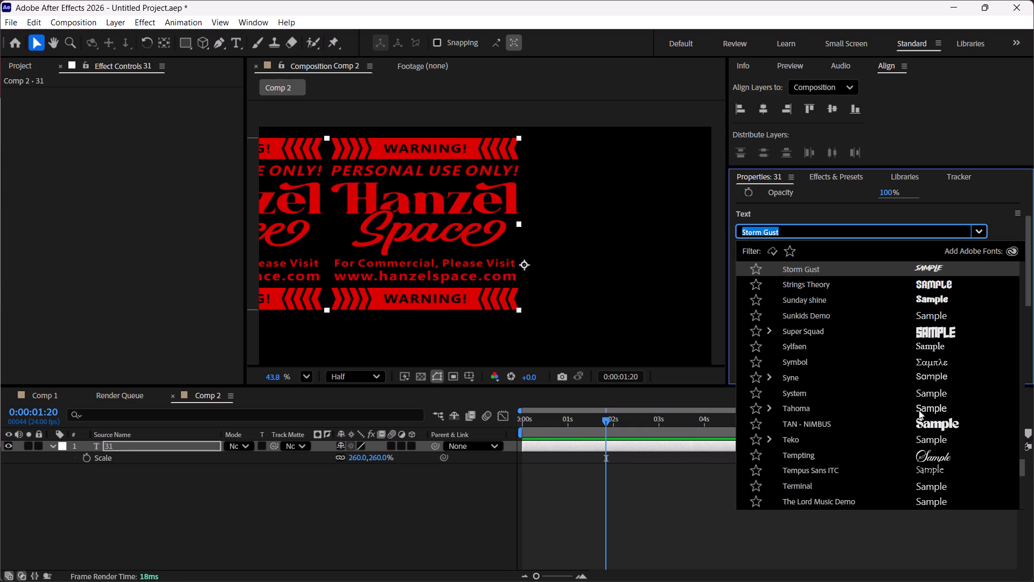
{"action": "scroll", "coordinate": [927, 418], "scroll_direction": "down", "scroll_amount": 11}
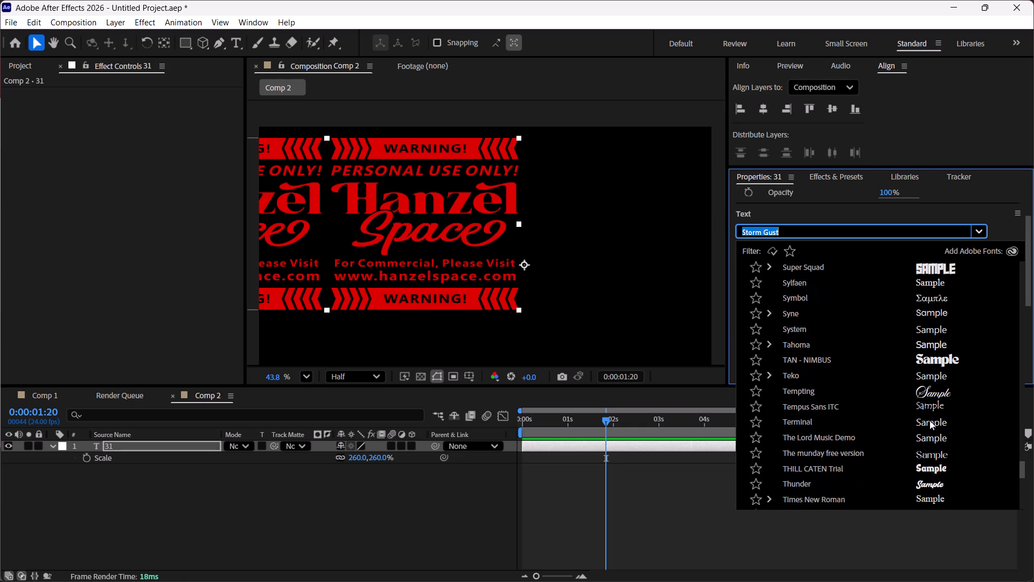
{"action": "left_click", "coordinate": [932, 398]}
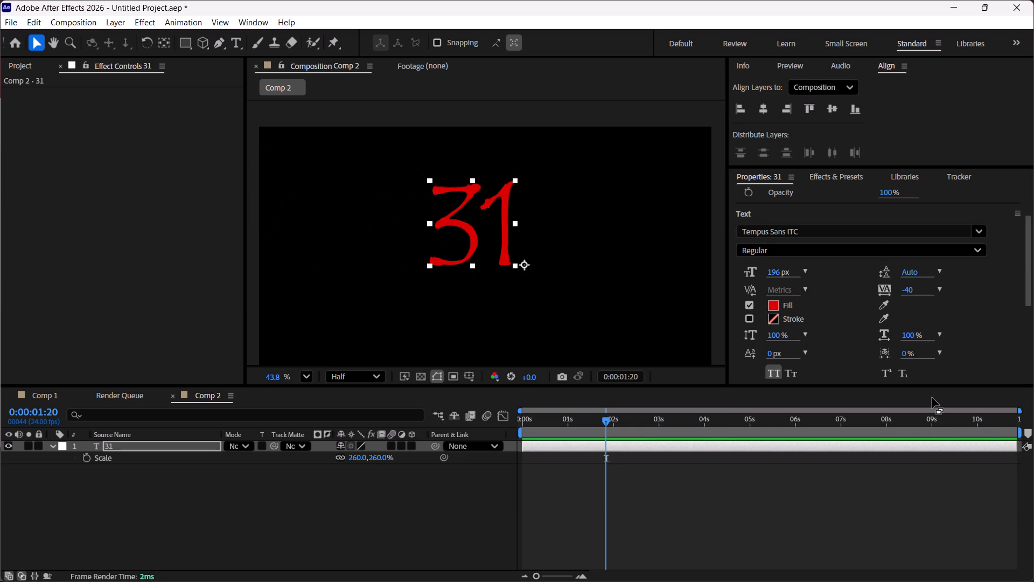
Examine the available font styles and the character and transform properties of the 31 text.
{"action": "left_click", "coordinate": [804, 252]}
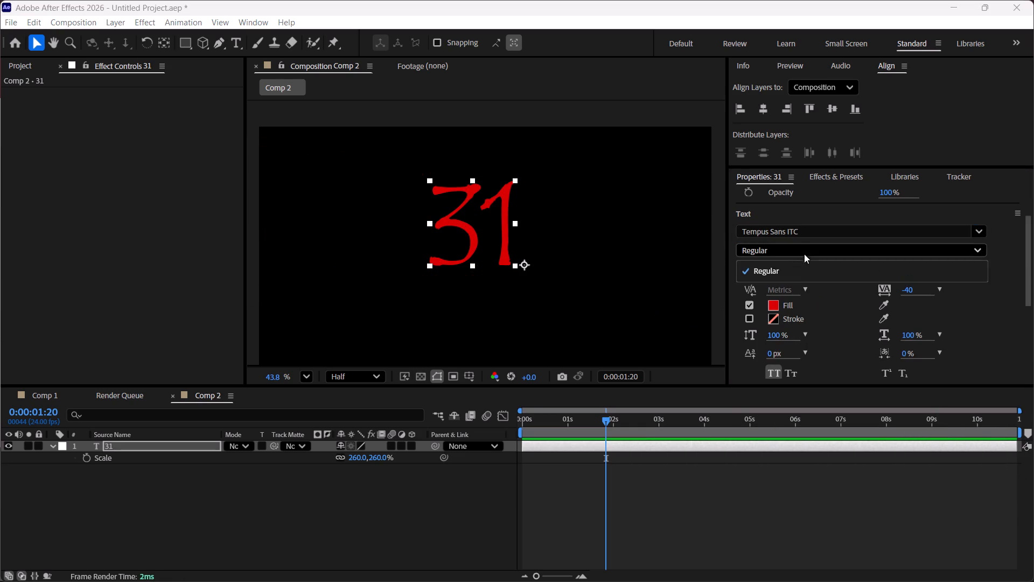
{"action": "left_click", "coordinate": [912, 251]}
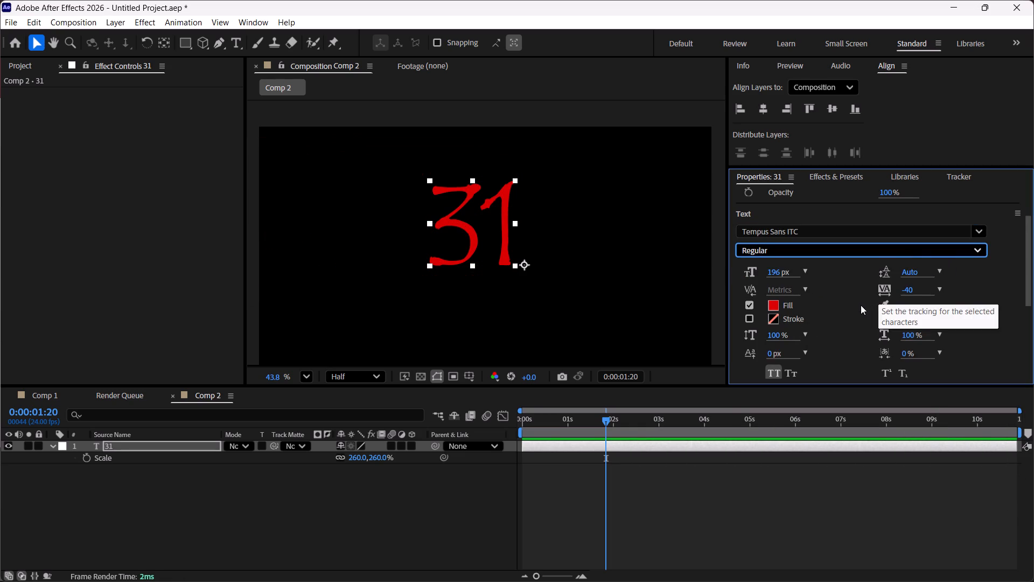
{"action": "scroll", "coordinate": [858, 317], "scroll_direction": "down", "scroll_amount": 3}
{"action": "scroll", "coordinate": [858, 317], "scroll_direction": "up", "scroll_amount": 1}
{"action": "scroll", "coordinate": [858, 317], "scroll_direction": "down", "scroll_amount": 5}
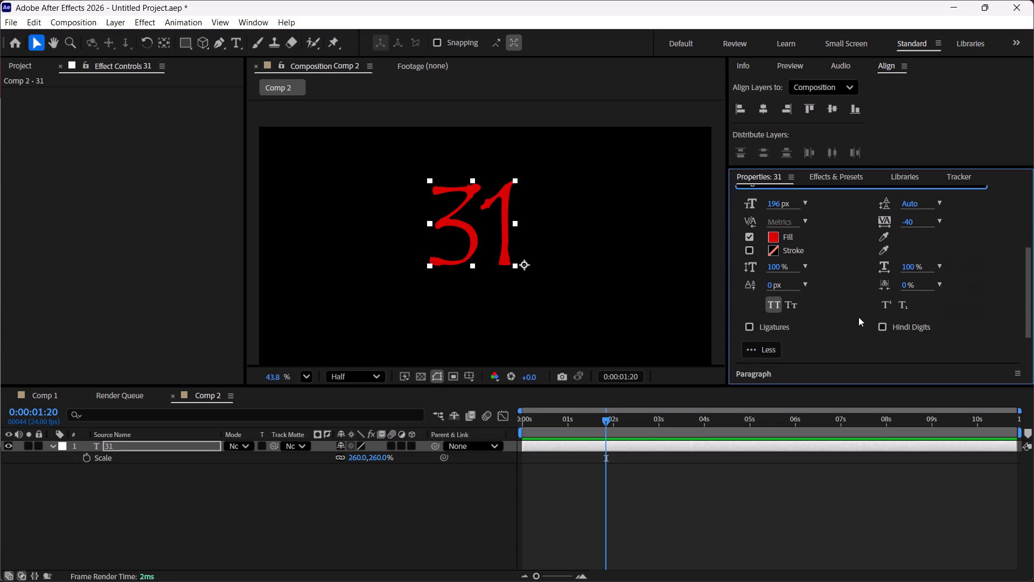
{"action": "scroll", "coordinate": [818, 322], "scroll_direction": "up", "scroll_amount": 1}
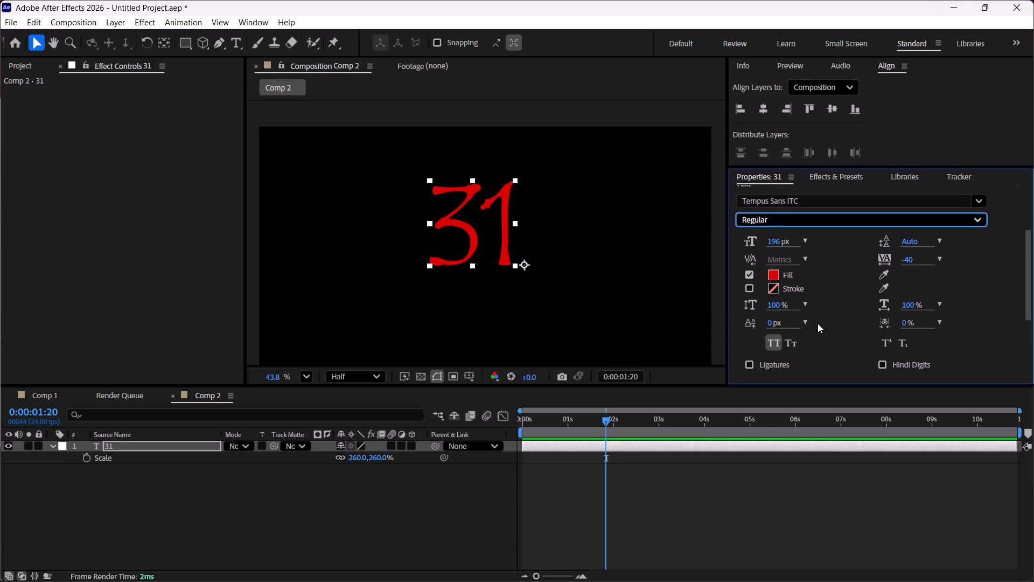
{"action": "scroll", "coordinate": [818, 323], "scroll_direction": "up", "scroll_amount": 1}
{"action": "scroll", "coordinate": [861, 217], "scroll_direction": "up", "scroll_amount": 4}
{"action": "scroll", "coordinate": [862, 292], "scroll_direction": "up", "scroll_amount": 3}
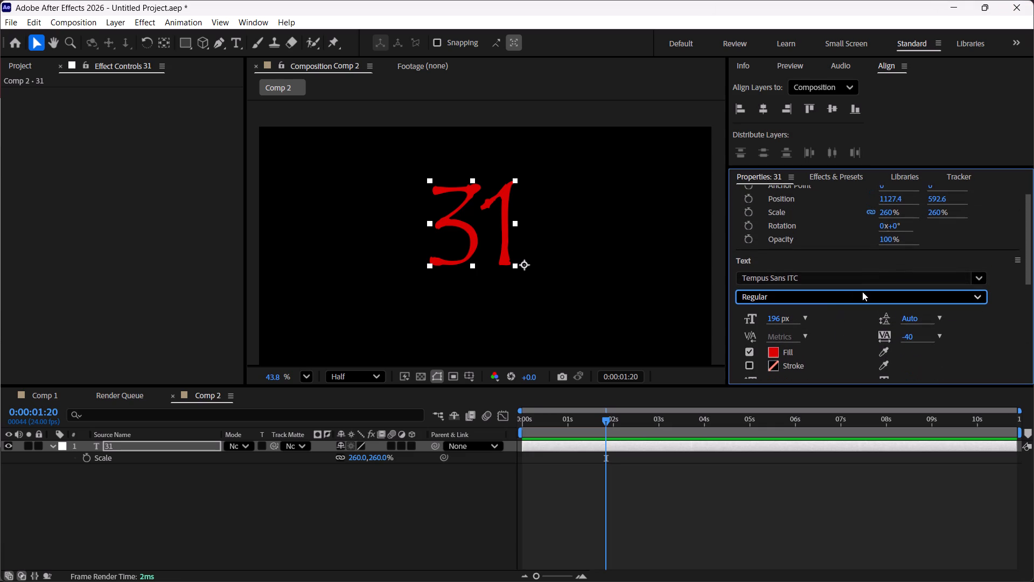
{"action": "scroll", "coordinate": [862, 292], "scroll_direction": "up", "scroll_amount": 1}
{"action": "scroll", "coordinate": [862, 292], "scroll_direction": "down", "scroll_amount": 3}
Apply the CC Smear effect to the 31 text layer.
{"action": "left_click", "coordinate": [262, 480]}
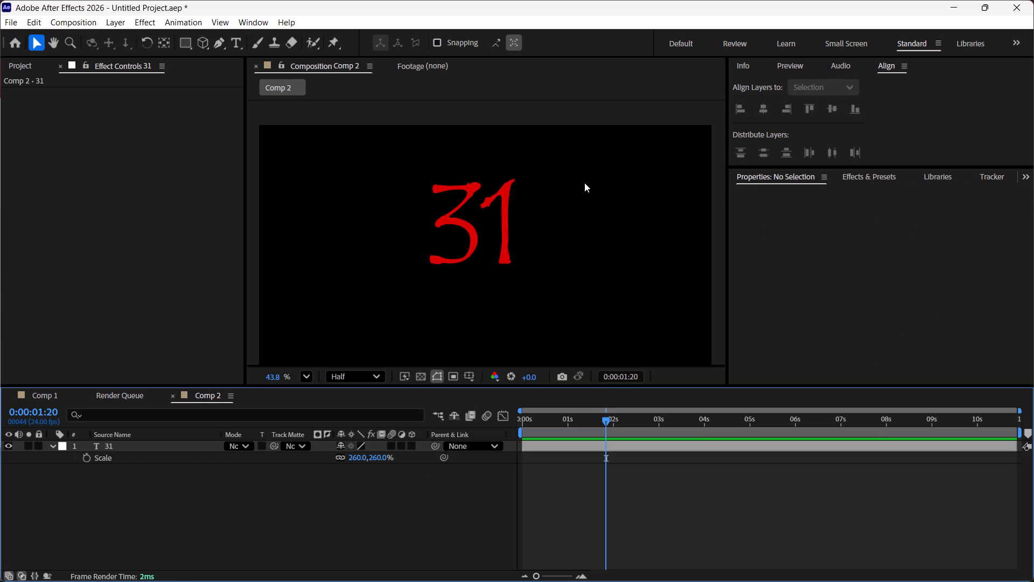
{"action": "scroll", "coordinate": [533, 259], "scroll_direction": "down", "scroll_amount": 6, "text": "ctrl"}
{"action": "scroll", "coordinate": [557, 262], "scroll_direction": "up", "scroll_amount": 4, "text": "ctrl"}
{"action": "scroll", "coordinate": [505, 252], "scroll_direction": "up", "scroll_amount": 2, "text": "ctrl"}
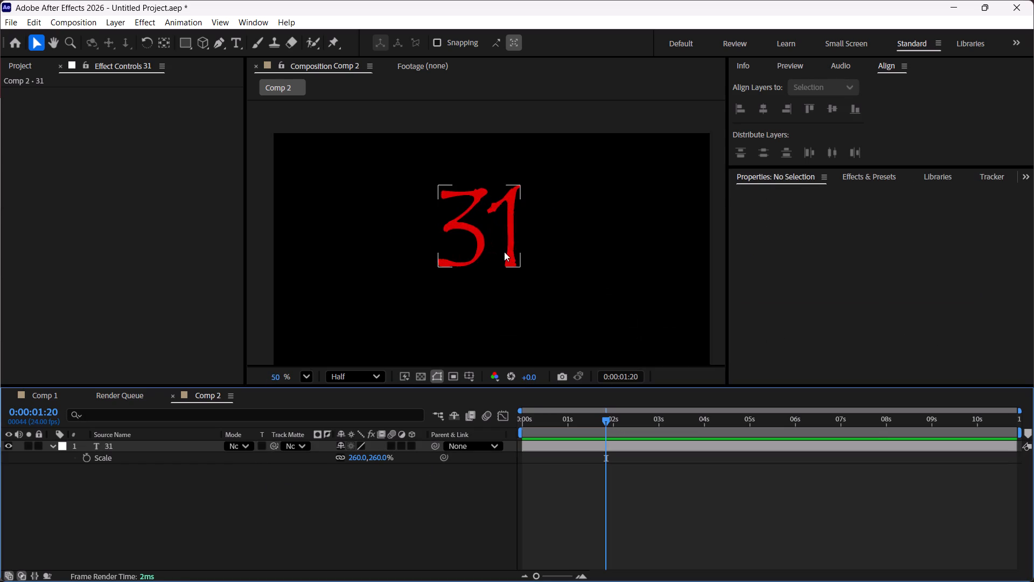
{"action": "scroll", "coordinate": [504, 252], "scroll_direction": "up", "scroll_amount": 2, "text": "ctrl"}
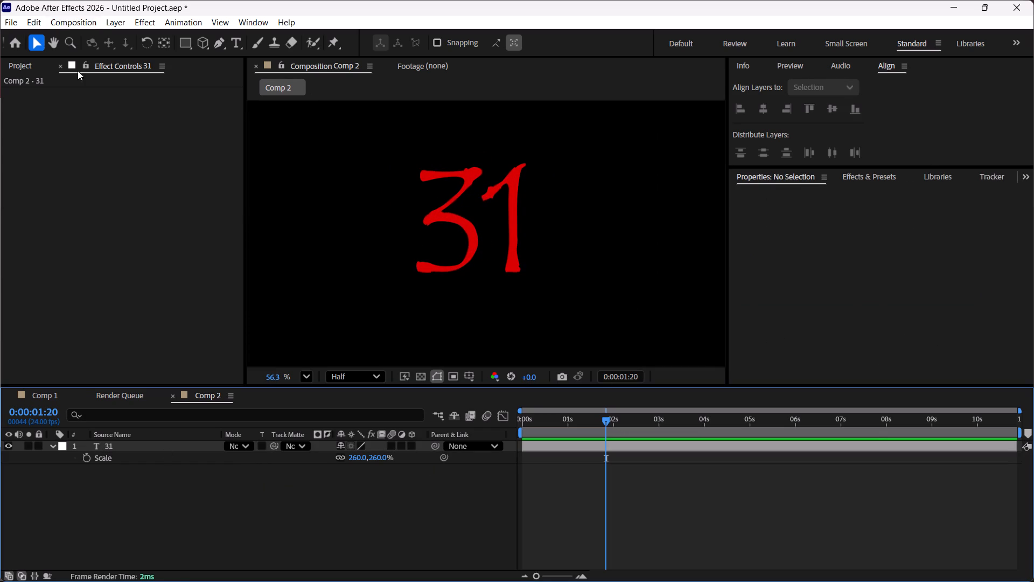
{"action": "left_click", "coordinate": [877, 176]}
{"action": "left_click_drag", "start_coordinate": [790, 232], "coordinate": [561, 283]}
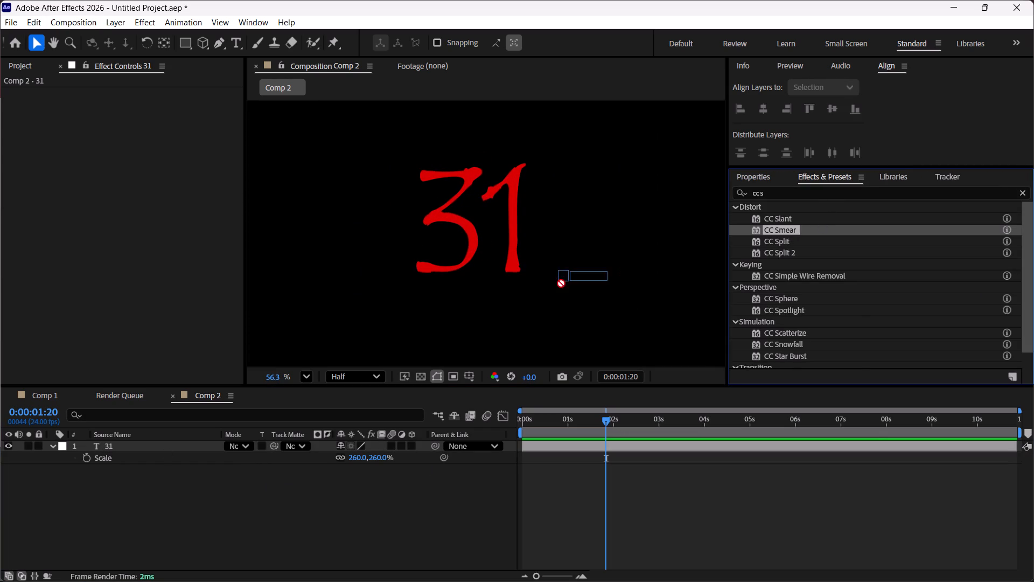
{"action": "left_click_drag", "start_coordinate": [561, 283], "coordinate": [153, 448]}
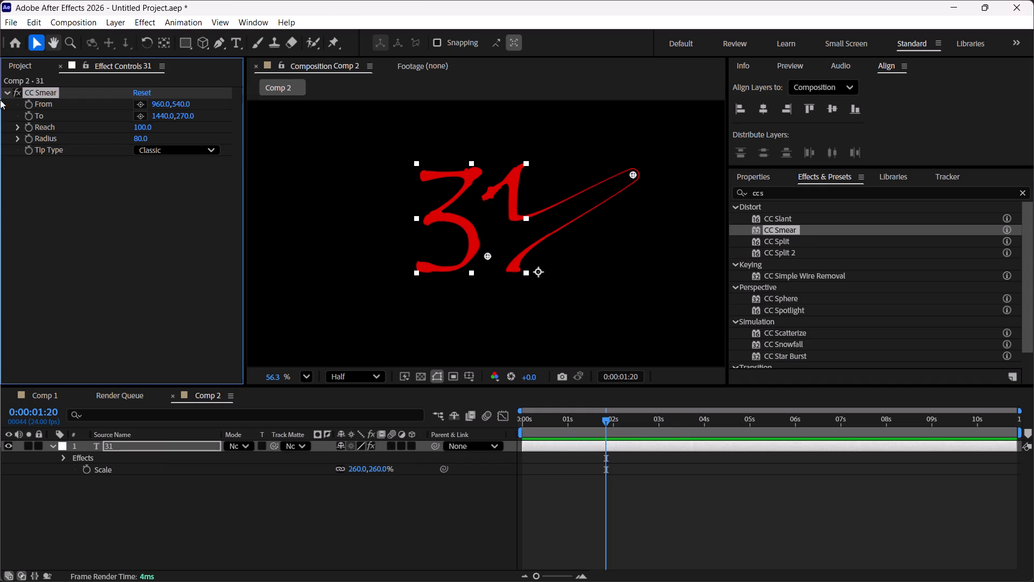
Place CC Smear's From point on the lower-left tip of the 3, about 745, 580, and its To point below it, about 761, 821.
{"action": "left_click", "coordinate": [142, 102]}
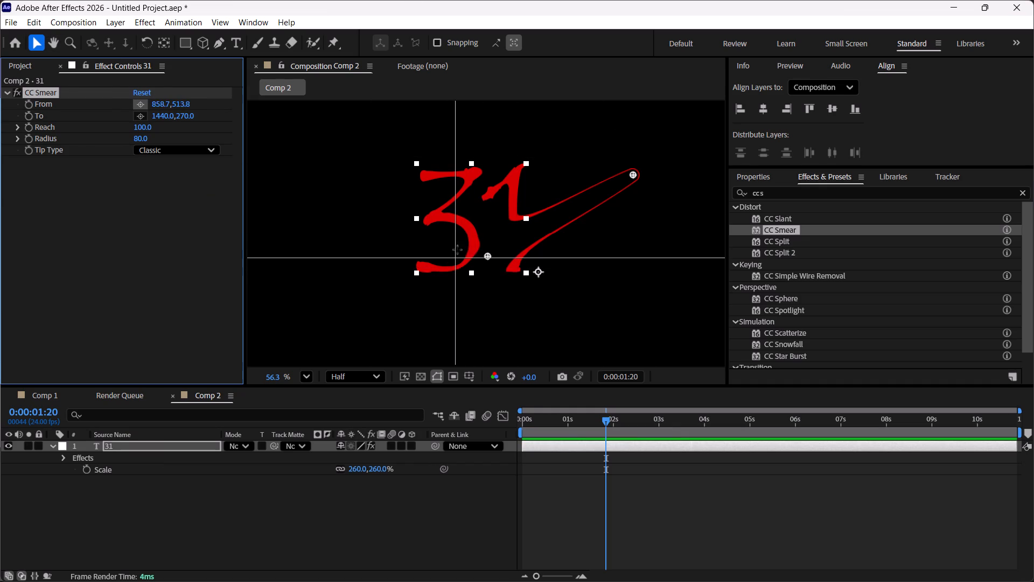
{"action": "left_click", "coordinate": [423, 269]}
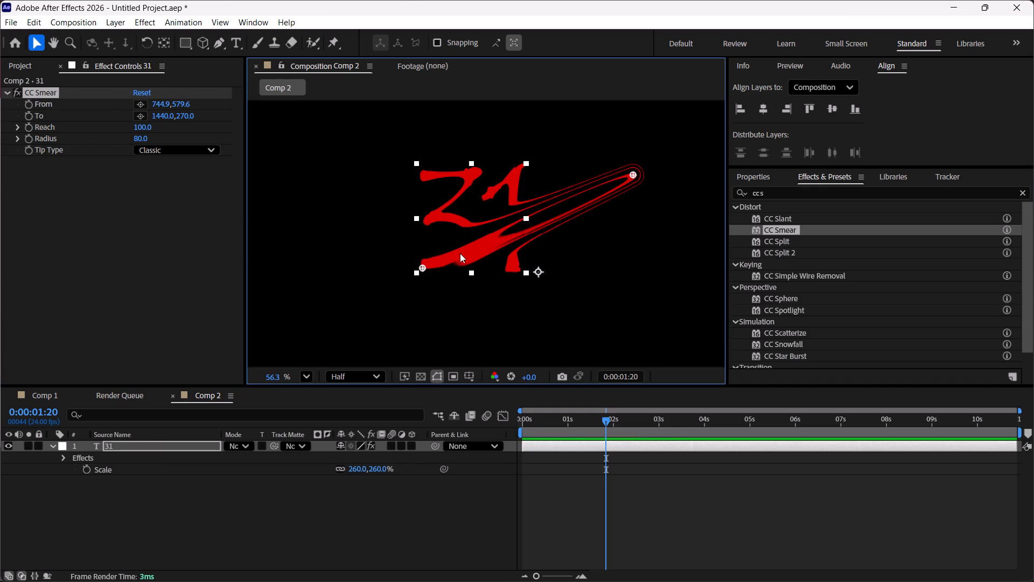
{"action": "left_click", "coordinate": [137, 114]}
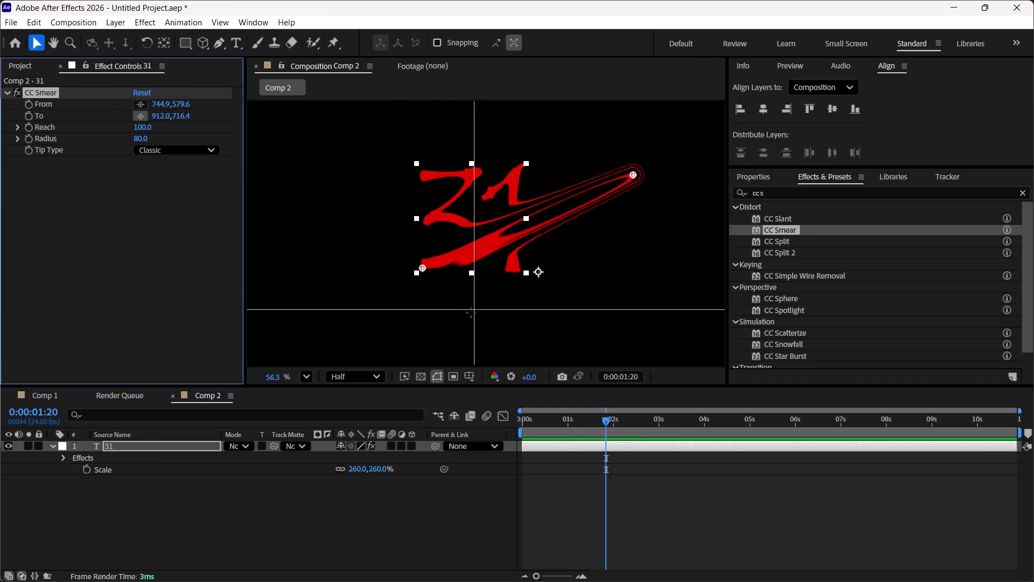
{"action": "left_click", "coordinate": [428, 343]}
{"action": "scroll", "coordinate": [443, 334], "scroll_direction": "down", "scroll_amount": 2, "text": "ctrl"}
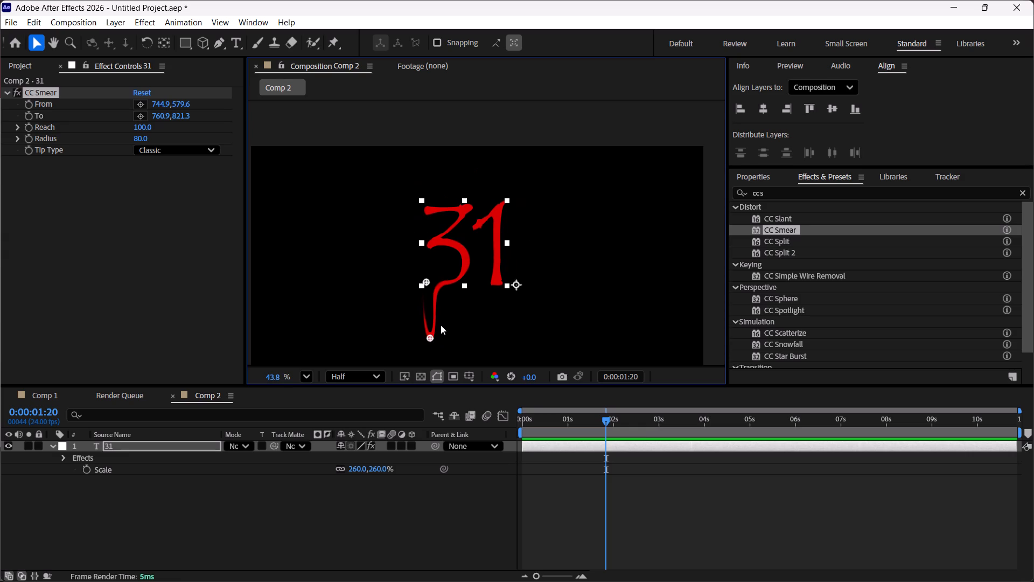
Set CC Smear's Radius to 34 for a thin drip.
{"action": "left_click_drag", "start_coordinate": [136, 138], "coordinate": [83, 151]}
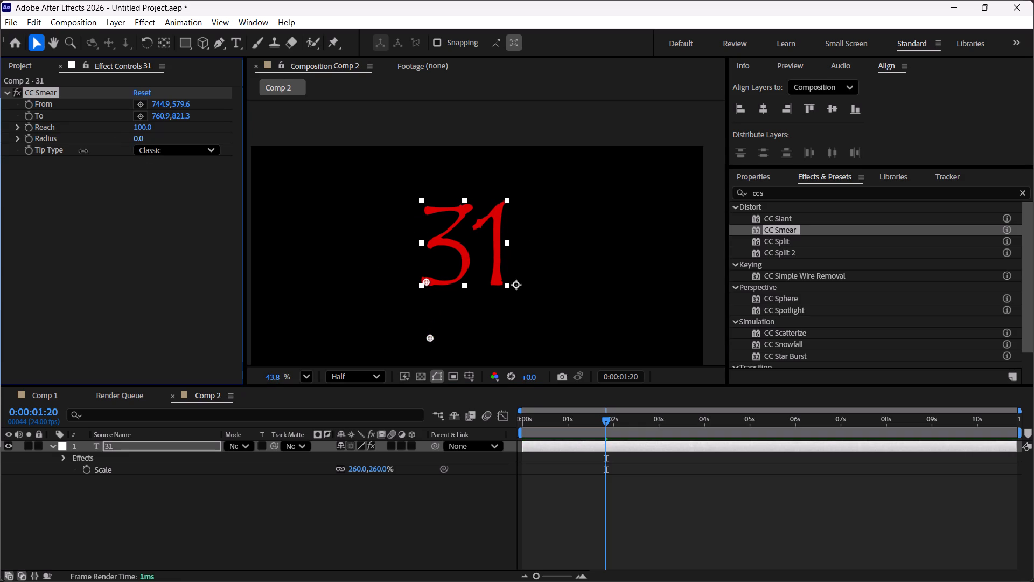
{"action": "left_click_drag", "start_coordinate": [83, 151], "coordinate": [110, 156]}
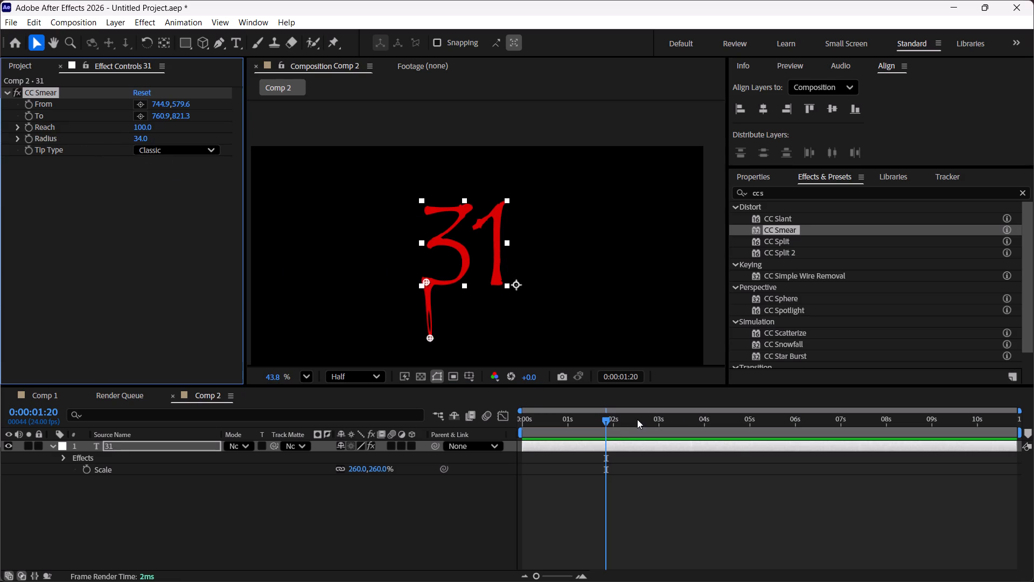
Keyframe CC Smear's Reach at 0 at the start of the composition, 0:00:00:00.
{"action": "left_click_drag", "start_coordinate": [606, 425], "coordinate": [228, 410]}
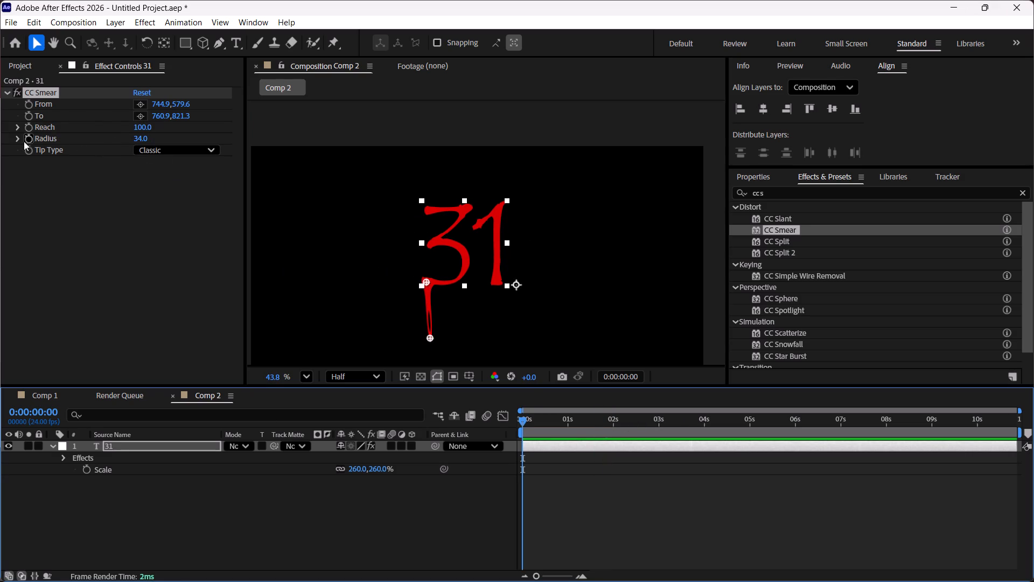
{"action": "left_click", "coordinate": [27, 129]}
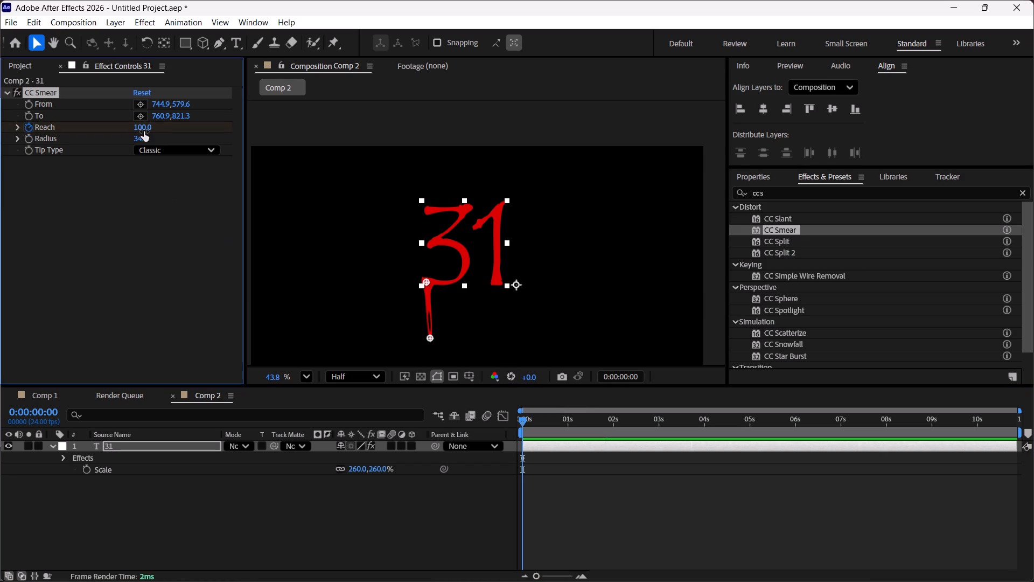
{"action": "left_click_drag", "start_coordinate": [142, 130], "coordinate": [0, 172]}
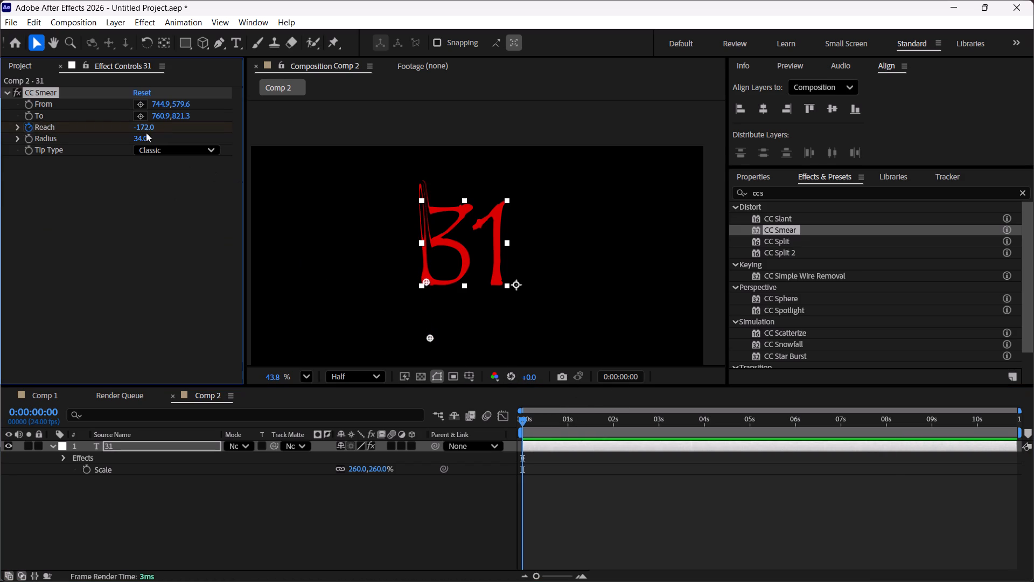
{"action": "left_click", "coordinate": [144, 128]}
{"action": "key", "text": "0"}
{"action": "key", "text": "Return"}
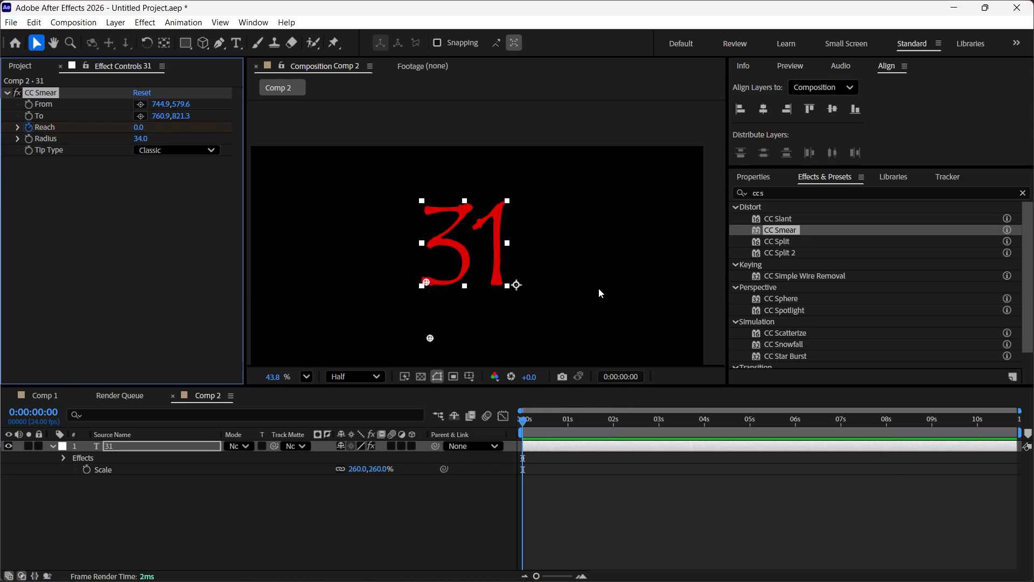
Add a CC Smear Reach keyframe of 859 at 0:00:02:18.
{"action": "left_click_drag", "start_coordinate": [520, 416], "coordinate": [628, 431]}
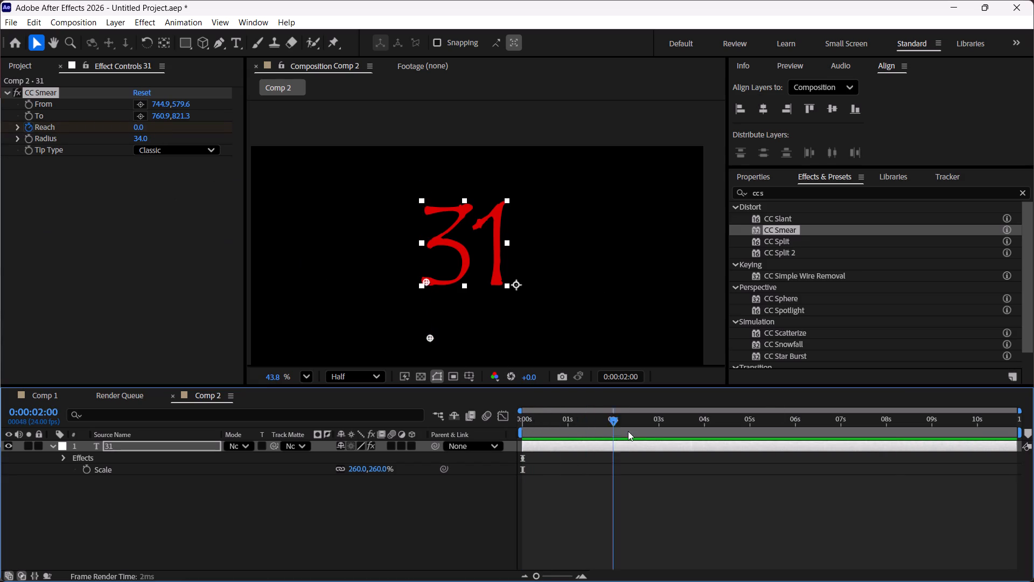
{"action": "left_click_drag", "start_coordinate": [628, 431], "coordinate": [657, 430]}
{"action": "left_click_drag", "start_coordinate": [137, 127], "coordinate": [208, 142]}
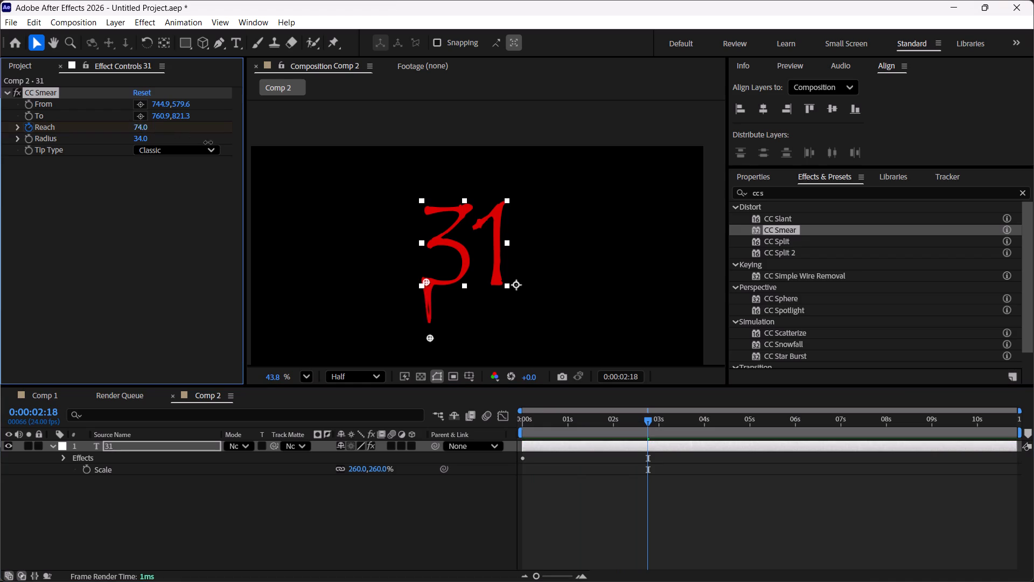
{"action": "left_click_drag", "start_coordinate": [208, 142], "coordinate": [393, 156]}
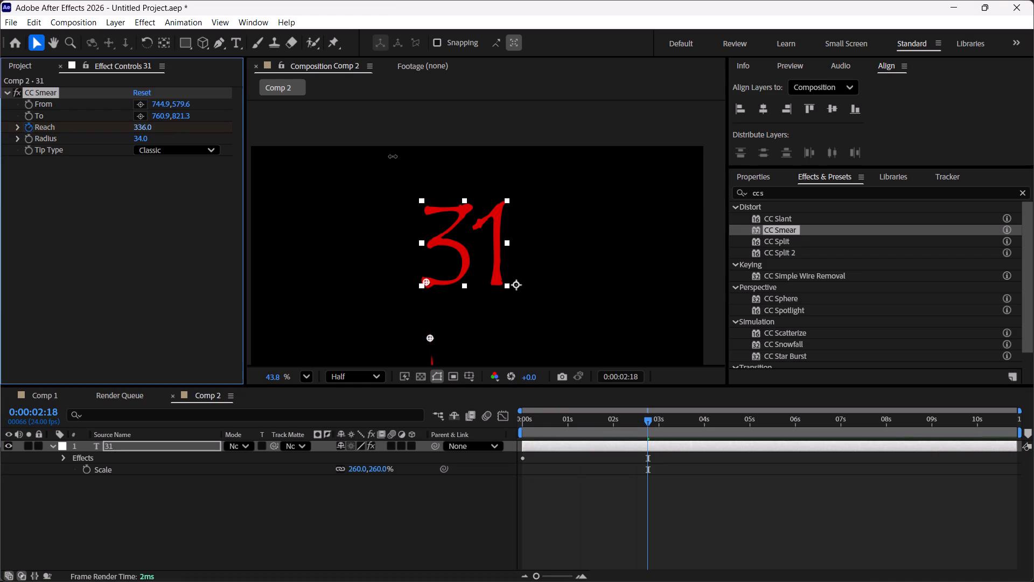
{"action": "left_click_drag", "start_coordinate": [393, 156], "coordinate": [781, 171]}
Play back the composition from the start to review the drip animation across the whole frame.
{"action": "scroll", "coordinate": [577, 263], "scroll_direction": "down", "scroll_amount": 4, "text": "ctrl"}
{"action": "left_click_drag", "start_coordinate": [642, 417], "coordinate": [507, 441]}
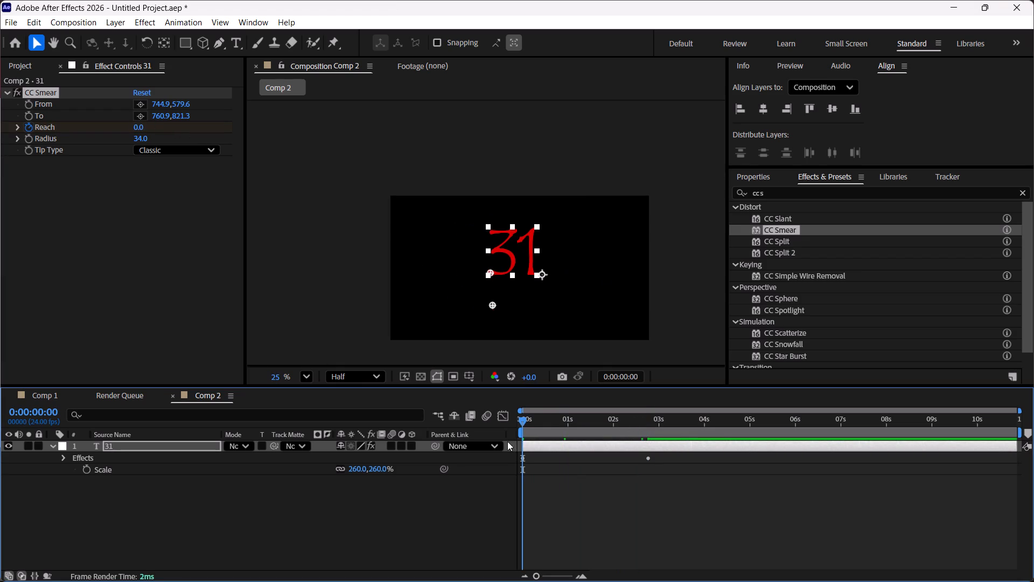
{"action": "key", "text": "space"}
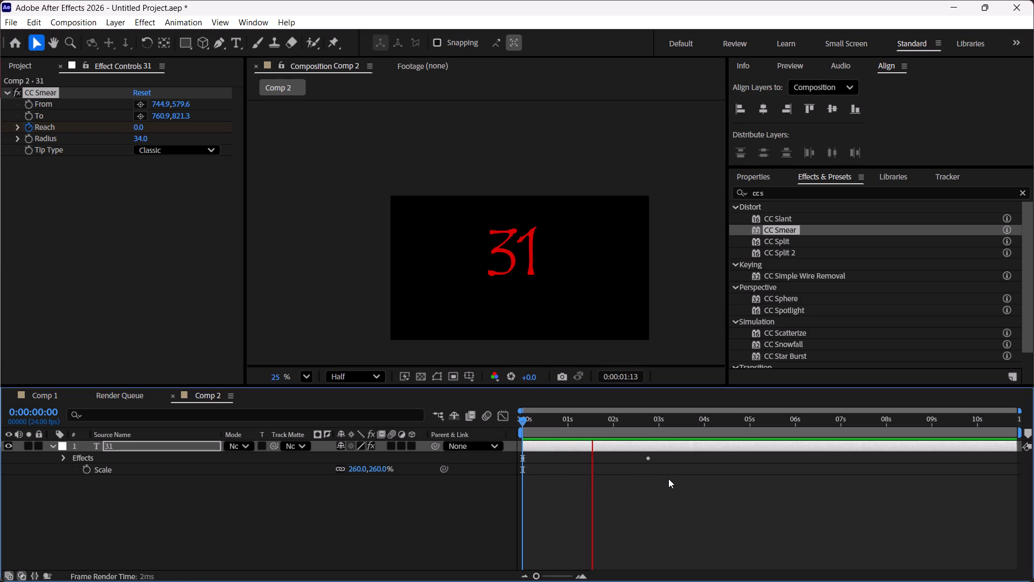
Apply Easy Ease to both of CC Smear's Reach keyframes on the 31 layer.
{"action": "left_click_drag", "start_coordinate": [669, 479], "coordinate": [514, 458]}
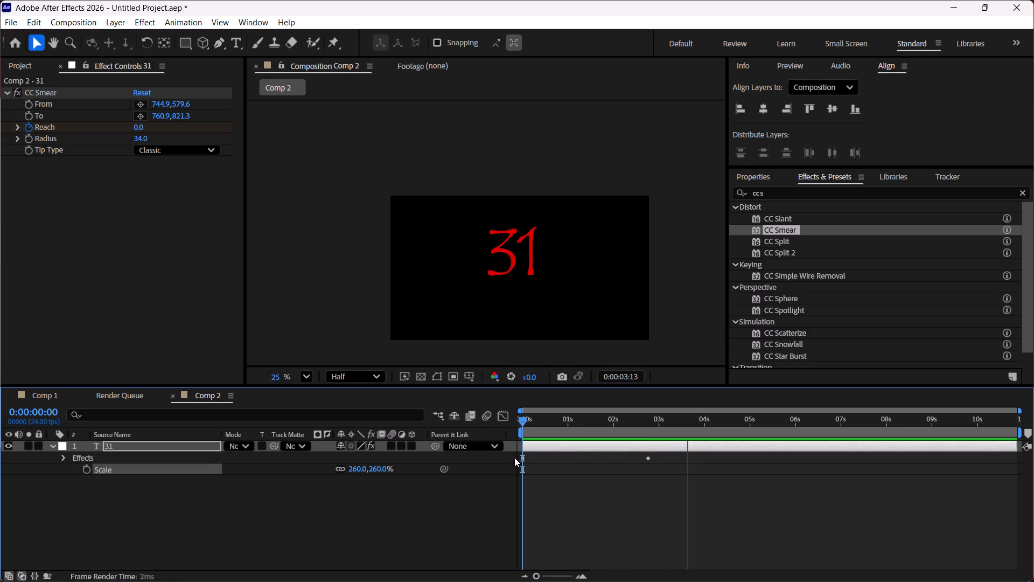
{"action": "key", "text": "space"}
{"action": "left_click", "coordinate": [568, 451]}
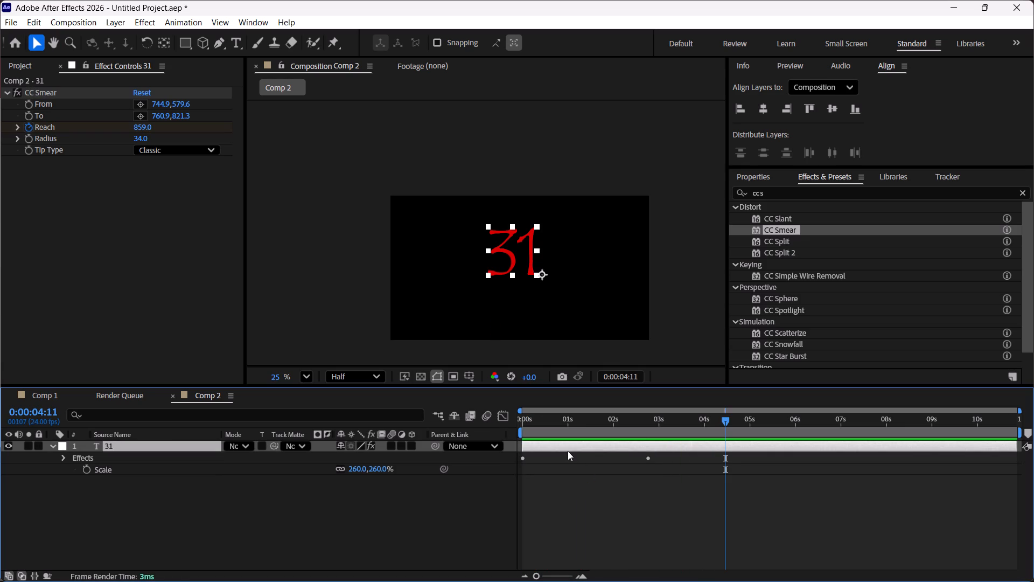
{"action": "key", "text": "u"}
{"action": "left_click_drag", "start_coordinate": [657, 515], "coordinate": [500, 460]}
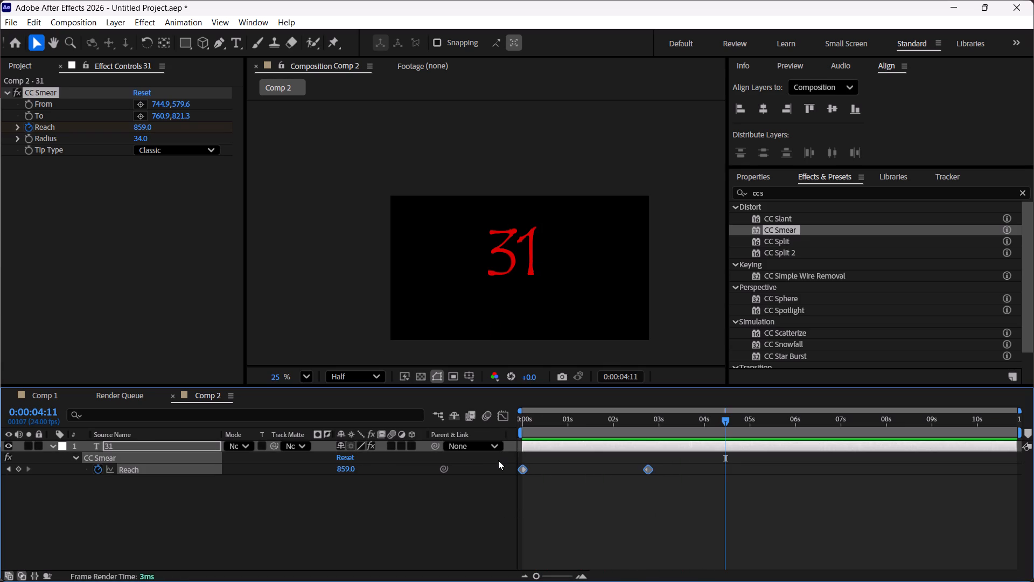
{"action": "key", "text": "F9"}
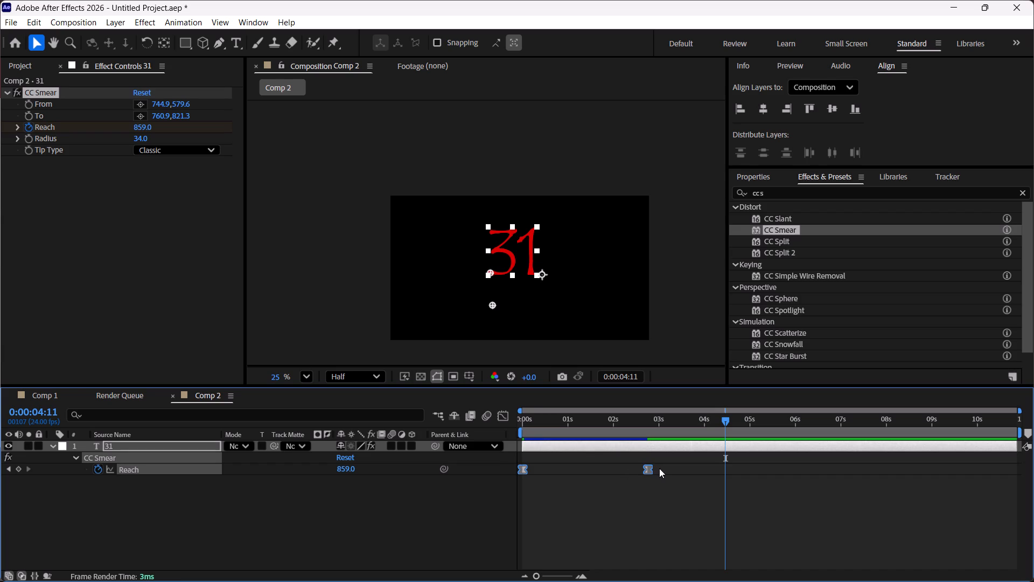
{"action": "right_click", "coordinate": [651, 468]}
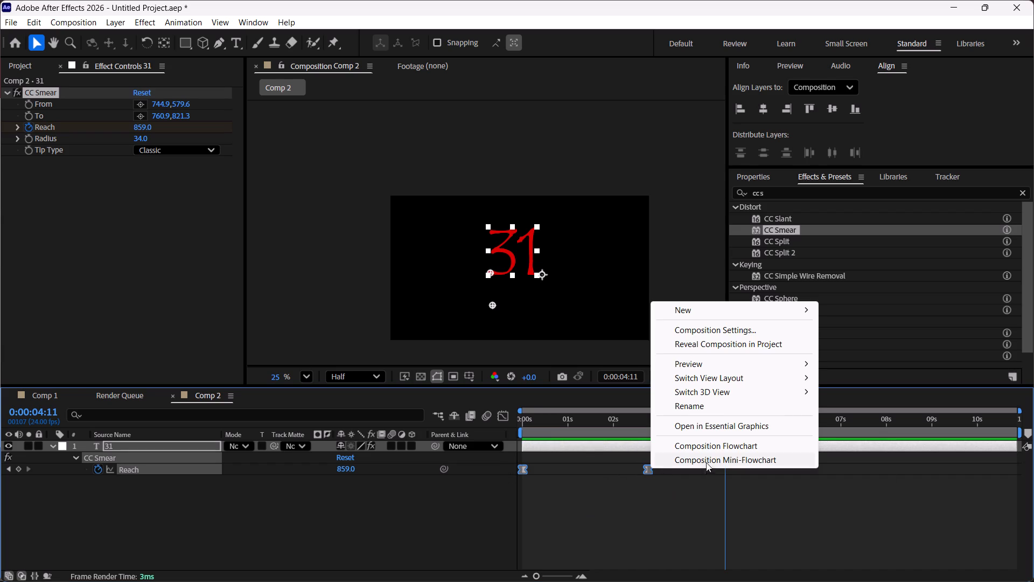
{"action": "left_click", "coordinate": [646, 468]}
{"action": "right_click", "coordinate": [646, 468]}
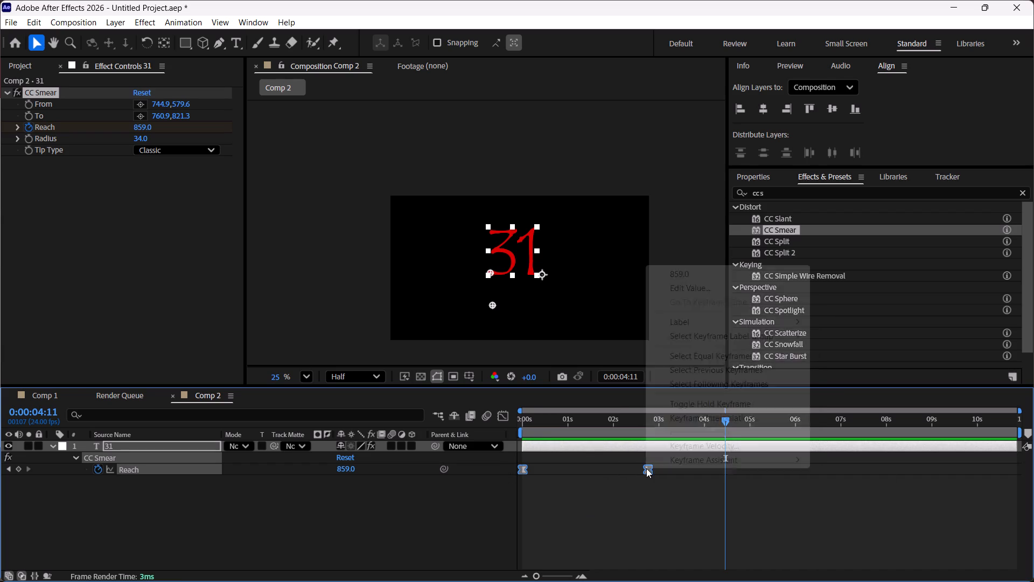
{"action": "left_click", "coordinate": [673, 457]}
{"action": "left_click", "coordinate": [484, 322]}
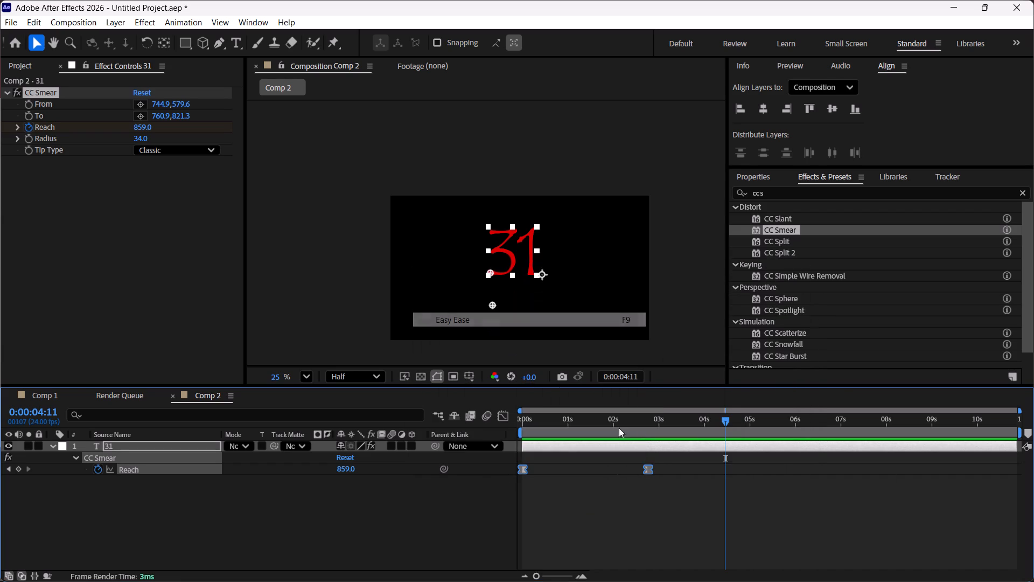
Play back the composition from the start to review the motion of the eased drip.
{"action": "left_click", "coordinate": [648, 415]}
{"action": "left_click_drag", "start_coordinate": [648, 415], "coordinate": [402, 465]}
{"action": "key", "text": "space"}
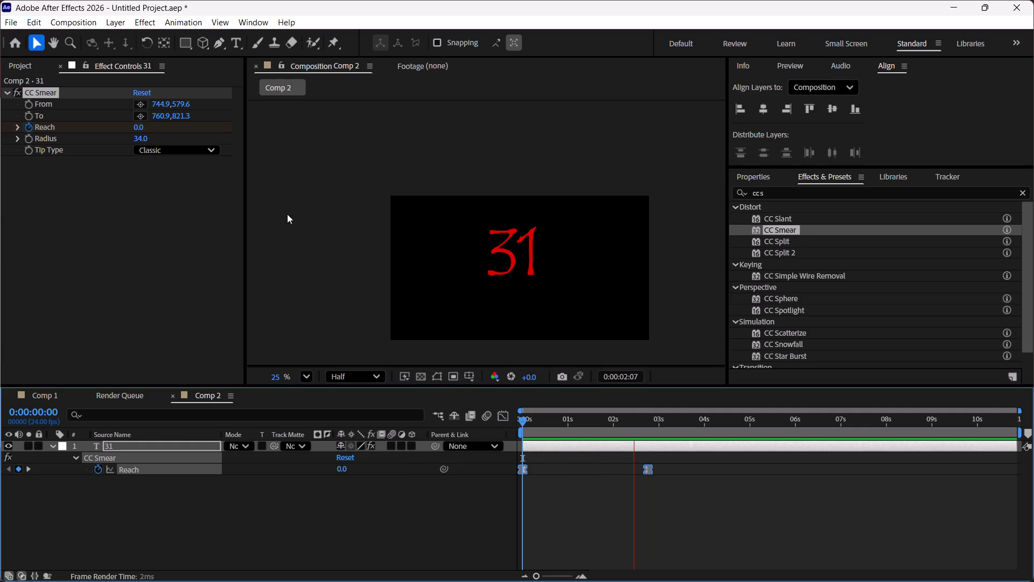
{"action": "key", "text": "space"}
{"action": "left_click", "coordinate": [646, 421]}
{"action": "left_click_drag", "start_coordinate": [646, 421], "coordinate": [546, 430]}
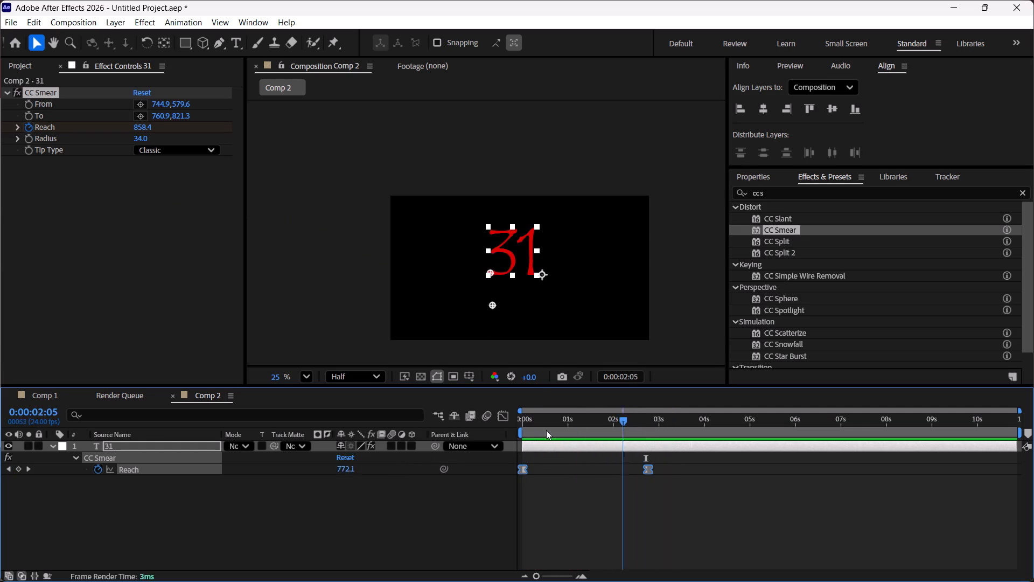
{"action": "left_click_drag", "start_coordinate": [546, 430], "coordinate": [512, 428]}
{"action": "key", "text": "space"}
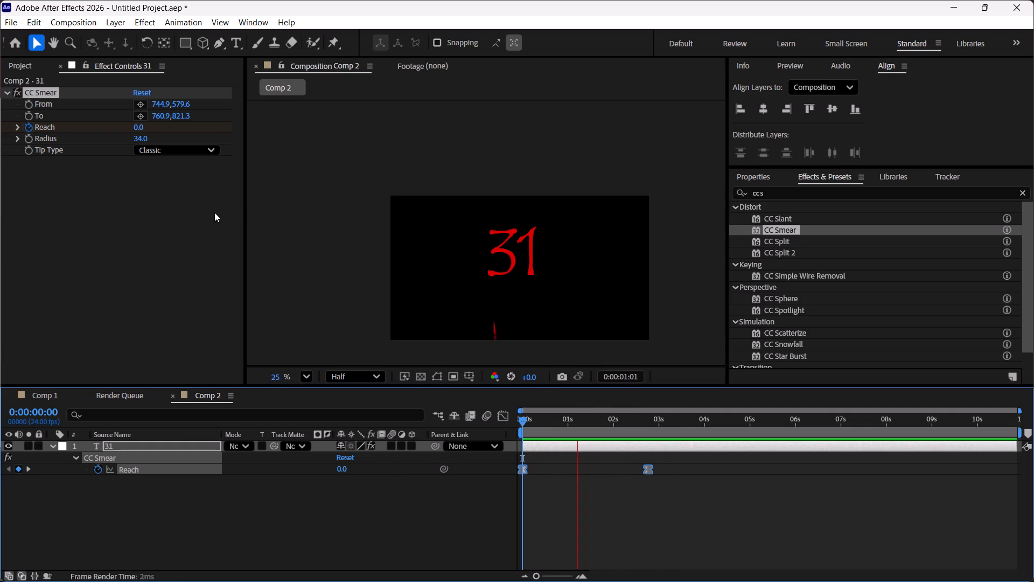
{"action": "key", "text": "space"}
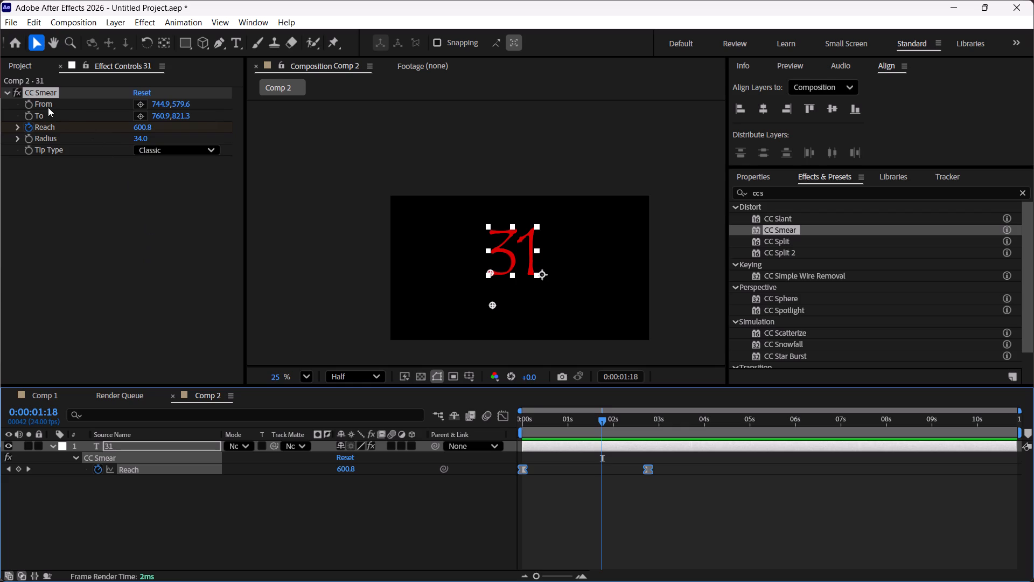
Duplicate the CC Smear effect on the 31 layer for a second drip.
{"action": "left_click", "coordinate": [37, 94]}
{"action": "key", "text": "ctrl+c"}
{"action": "key", "text": "ctrl+d"}
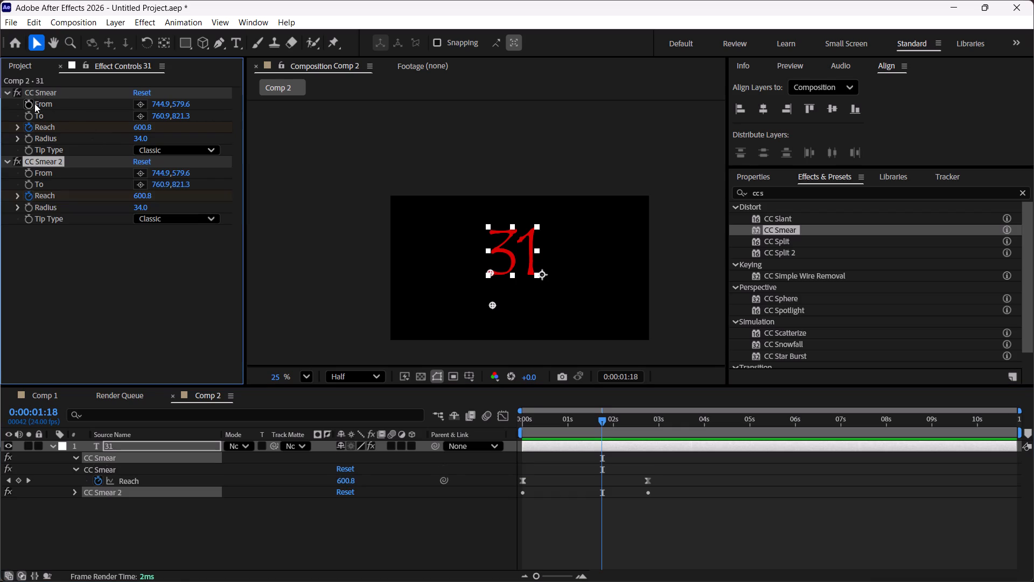
Place CC Smear 2's From point on the digit 1 at about 960, 336 and its To point below it at about 996, 741.
{"action": "left_click", "coordinate": [138, 175]}
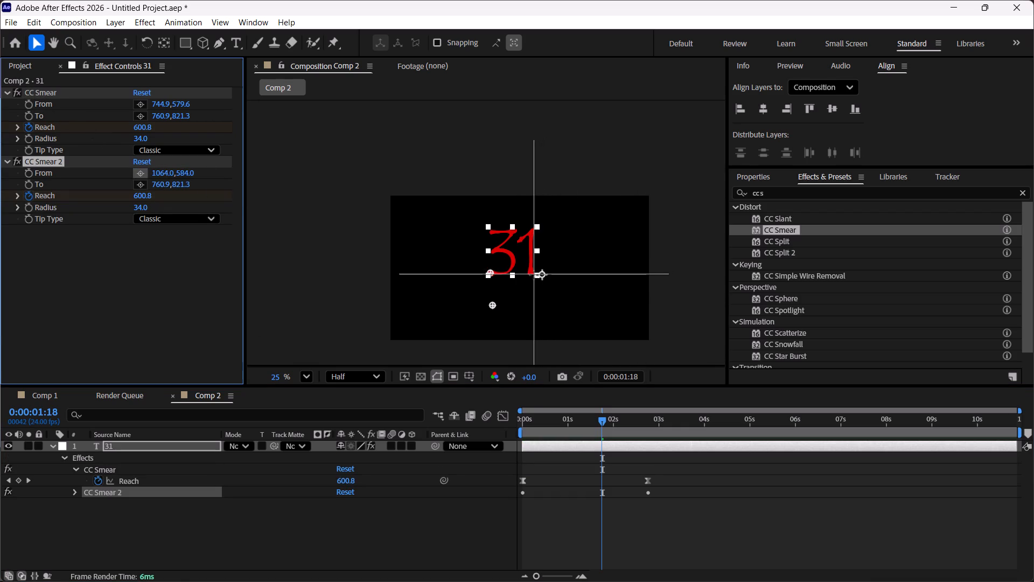
{"action": "left_click", "coordinate": [520, 241]}
{"action": "scroll", "coordinate": [520, 241], "scroll_direction": "up", "scroll_amount": 2, "text": "ctrl"}
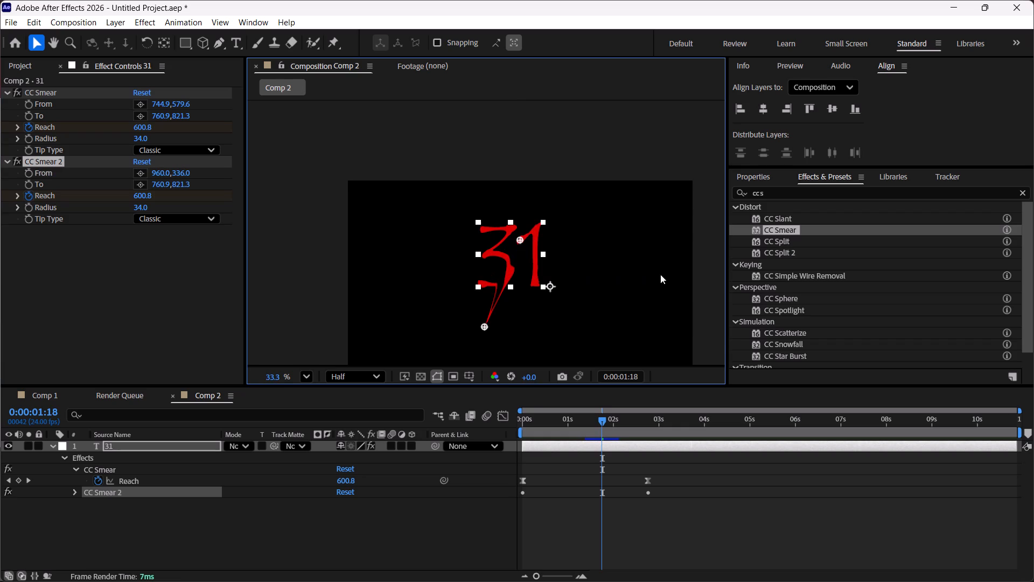
{"action": "left_click", "coordinate": [143, 185]}
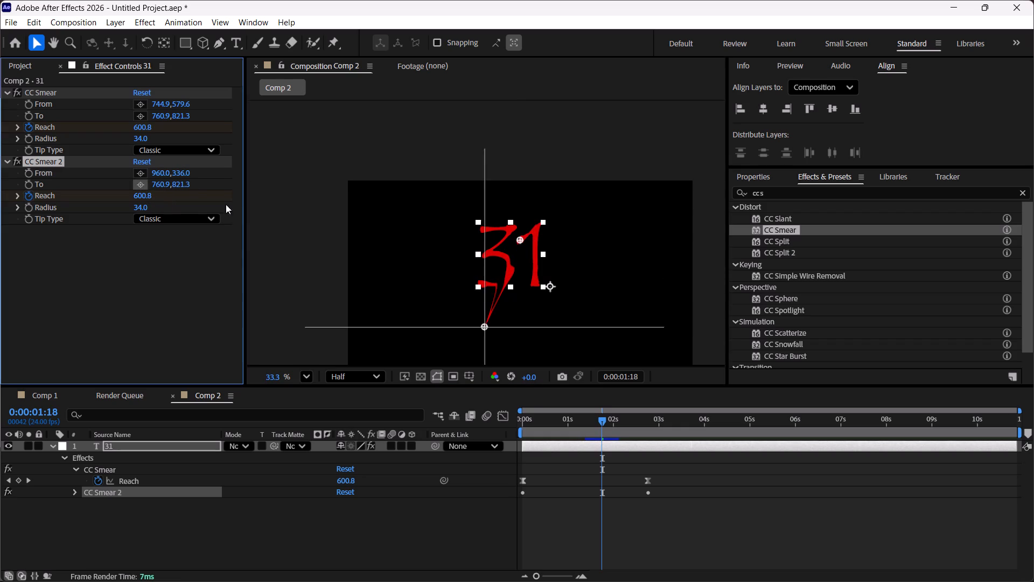
{"action": "left_click", "coordinate": [527, 314]}
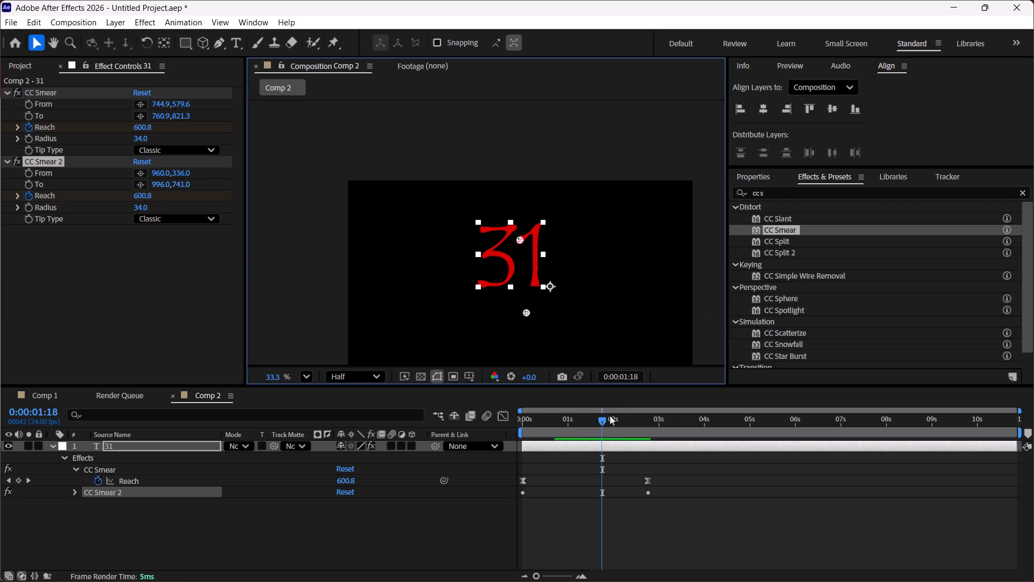
Play back the composition from the start to review both drips together.
{"action": "left_click_drag", "start_coordinate": [604, 418], "coordinate": [509, 414]}
{"action": "key", "text": "space"}
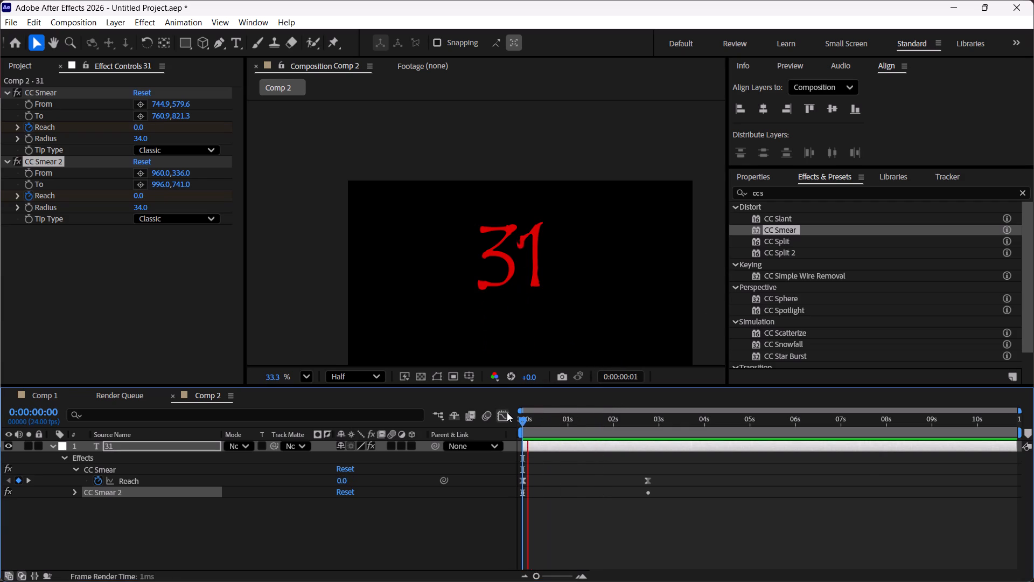
{"action": "key", "text": "space"}
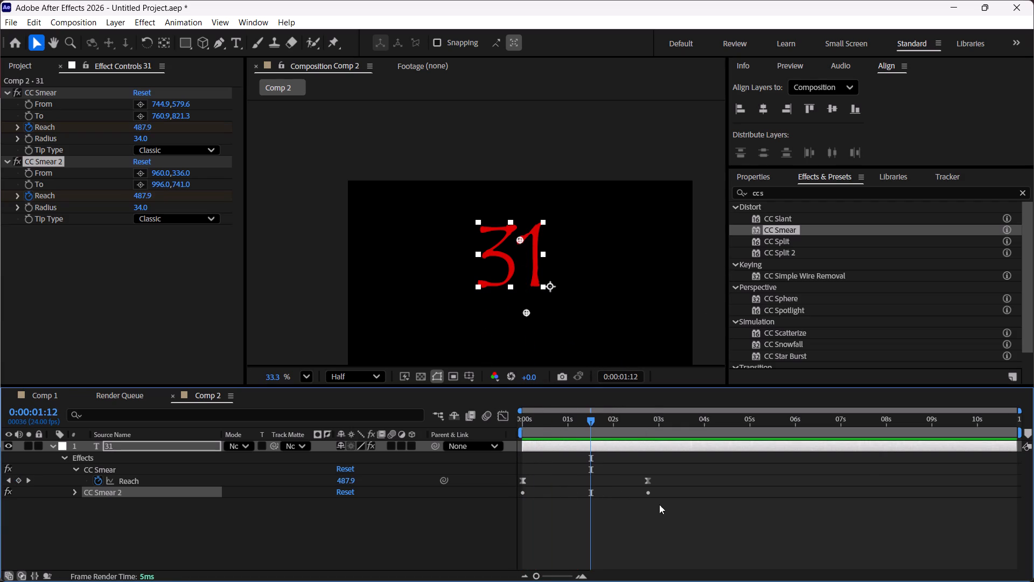
Reveal CC Smear 2's Reach keyframes and shift both about one second later so the second drip is delayed.
{"action": "left_click_drag", "start_coordinate": [665, 493], "coordinate": [522, 492]}
{"action": "left_click_drag", "start_coordinate": [677, 500], "coordinate": [650, 493]}
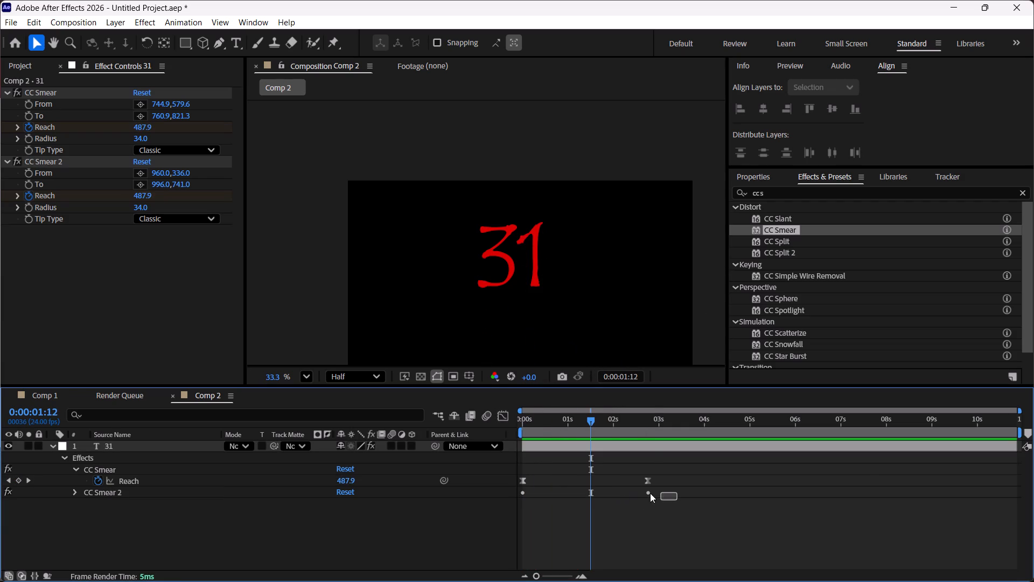
{"action": "left_click_drag", "start_coordinate": [650, 493], "coordinate": [514, 489]}
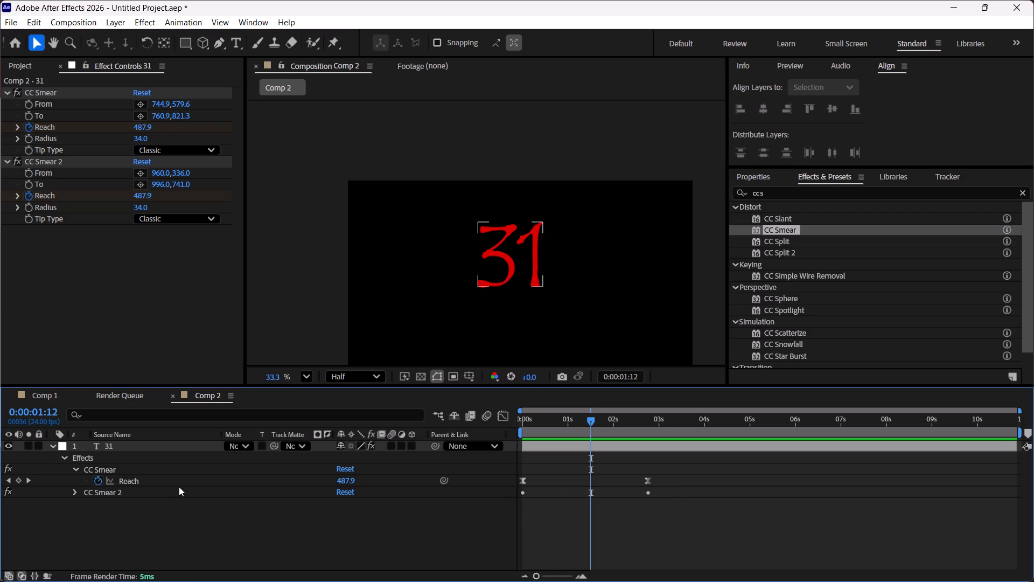
{"action": "left_click", "coordinate": [172, 489]}
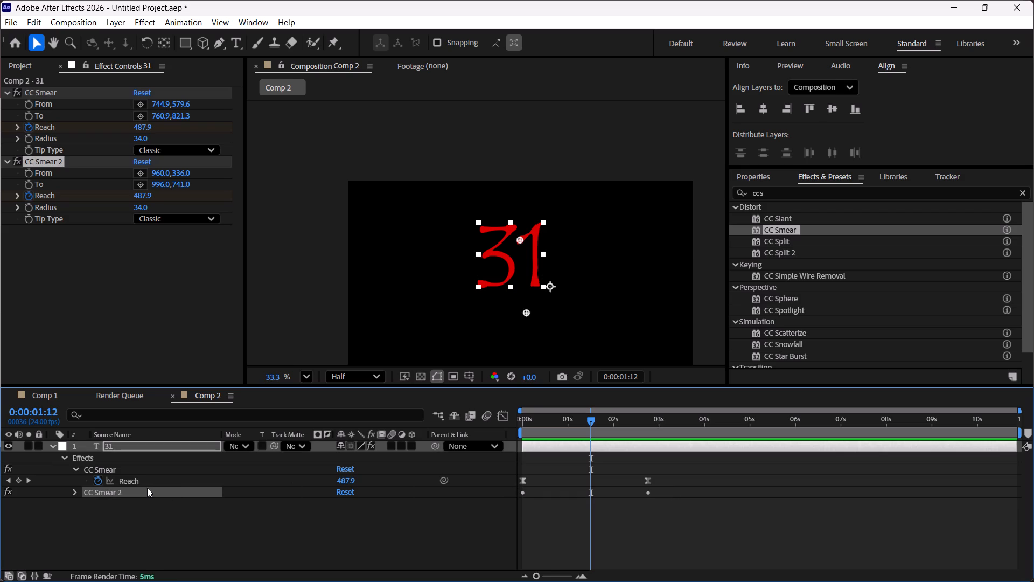
{"action": "type", "text": "uu"}
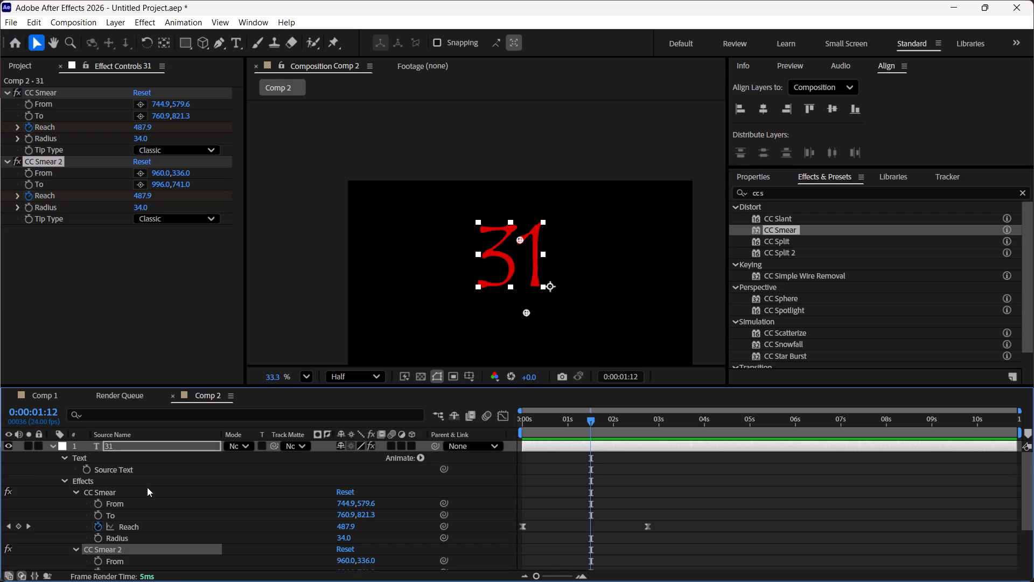
{"action": "scroll", "coordinate": [579, 503], "scroll_direction": "down", "scroll_amount": 1}
{"action": "scroll", "coordinate": [668, 525], "scroll_direction": "down", "scroll_amount": 1}
{"action": "left_click_drag", "start_coordinate": [668, 529], "coordinate": [549, 515]}
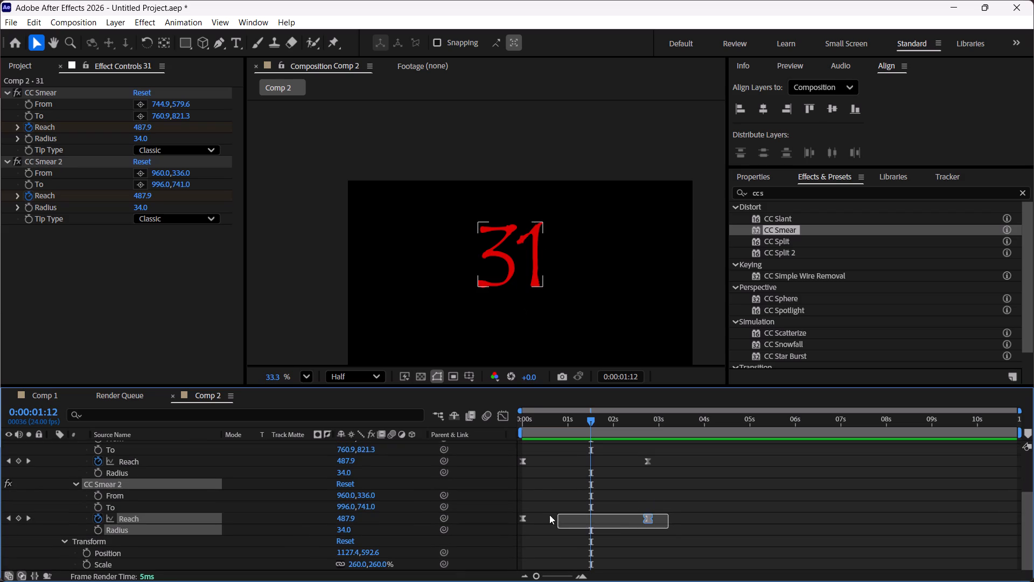
{"action": "left_click_drag", "start_coordinate": [549, 515], "coordinate": [512, 507]}
{"action": "left_click_drag", "start_coordinate": [650, 517], "coordinate": [698, 522]}
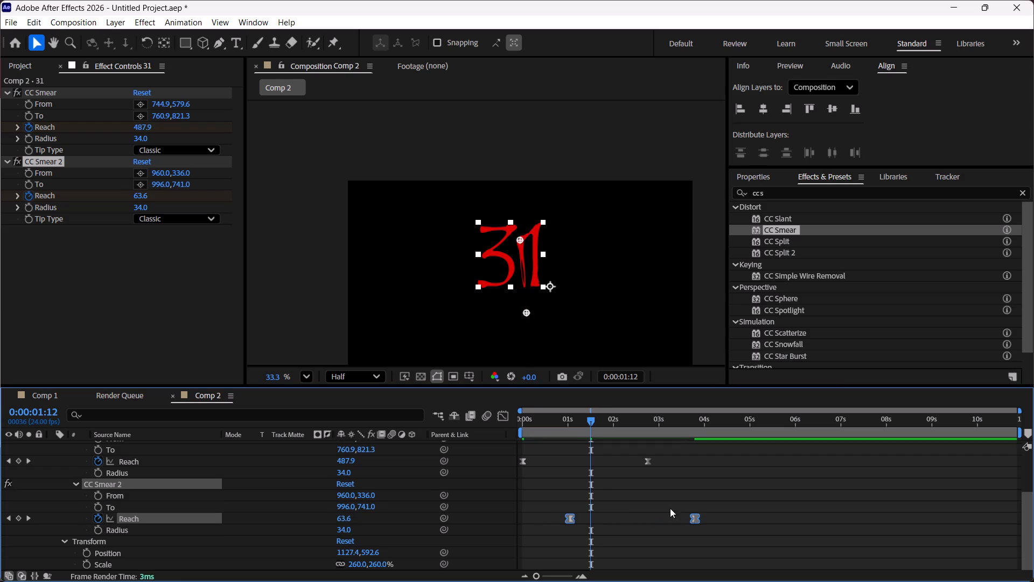
Play back the composition from the start to review the timing of the two staggered drips across the whole frame.
{"action": "left_click_drag", "start_coordinate": [586, 420], "coordinate": [498, 402]}
{"action": "key", "text": "space"}
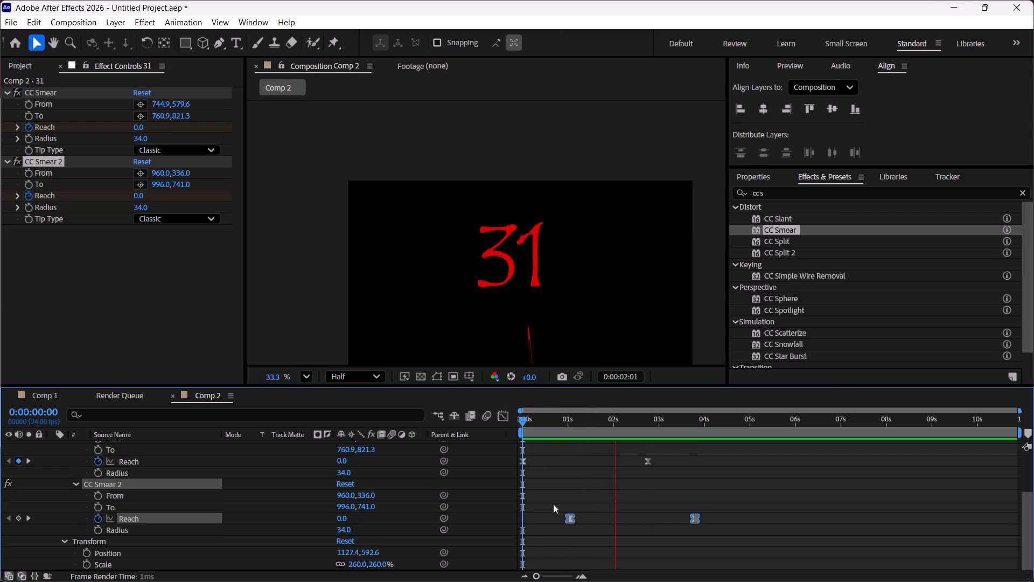
{"action": "scroll", "coordinate": [578, 292], "scroll_direction": "down", "scroll_amount": 3, "text": "ctrl"}
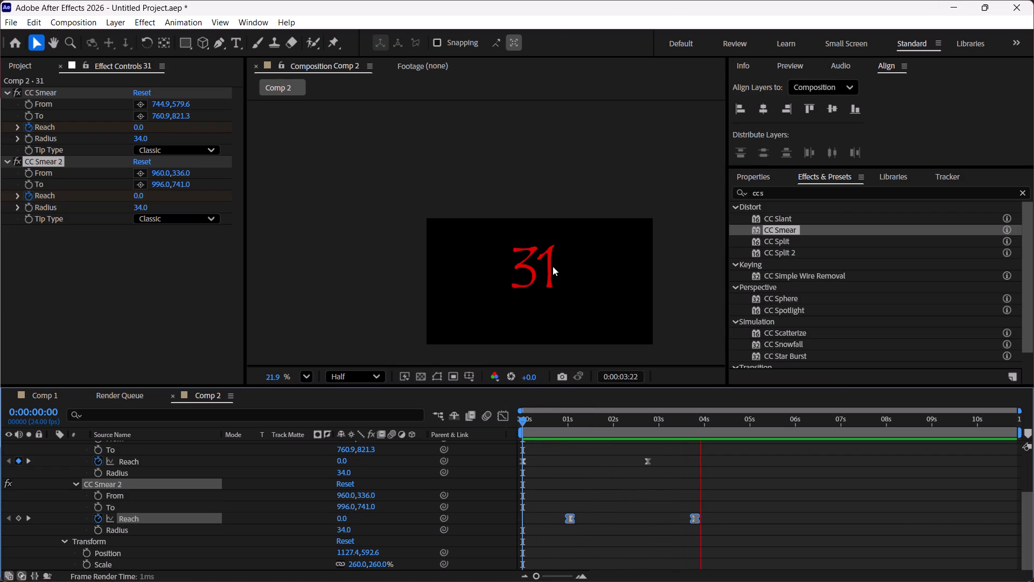
{"action": "left_click", "coordinate": [726, 417]}
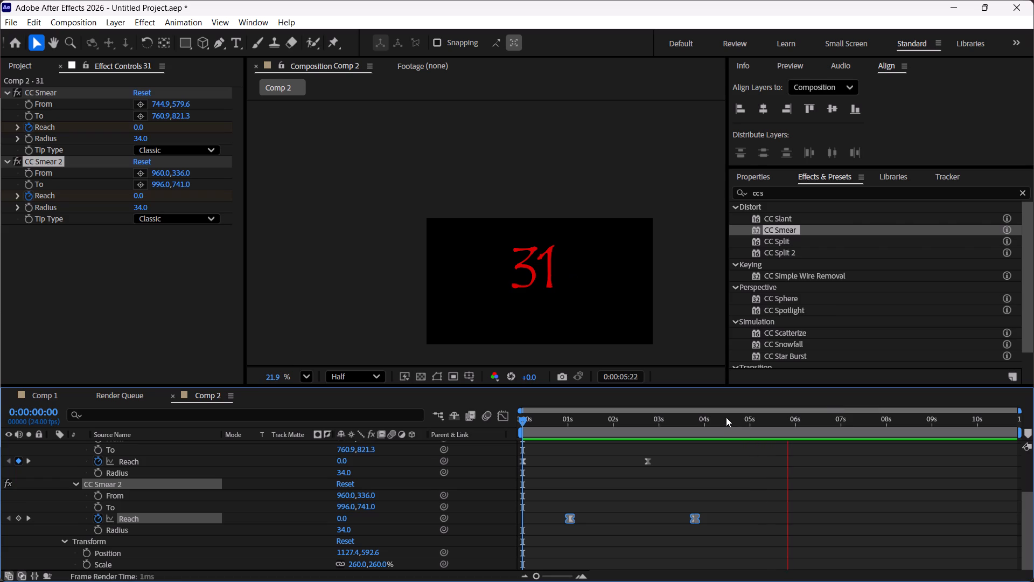
{"action": "left_click_drag", "start_coordinate": [726, 417], "coordinate": [460, 415]}
{"action": "key", "text": "space"}
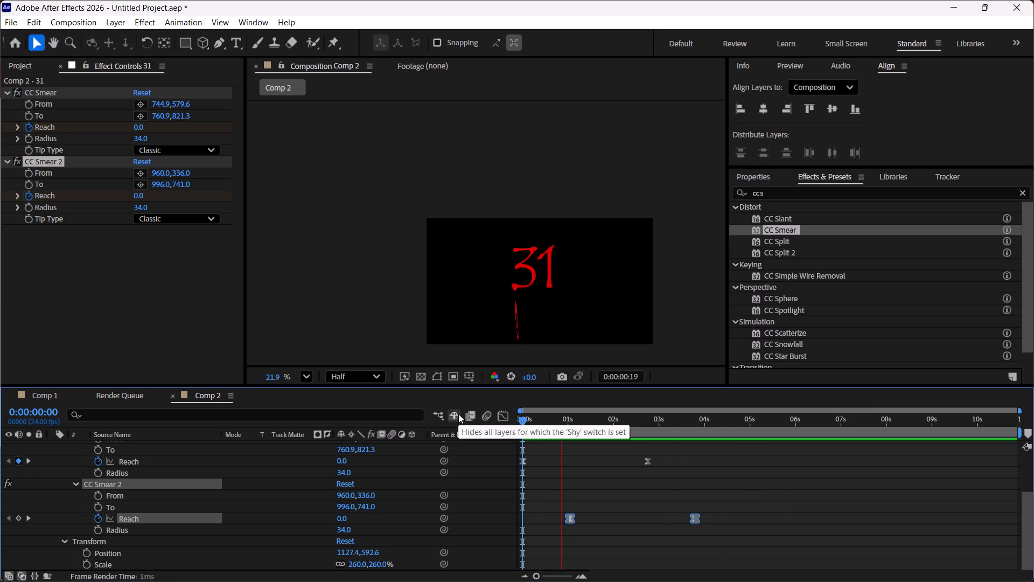
{"action": "key", "text": "space"}
Move both CC Smear 2 Reach keyframes about half a second earlier, with the first at about 0.5 seconds.
{"action": "left_click_drag", "start_coordinate": [742, 539], "coordinate": [569, 500]}
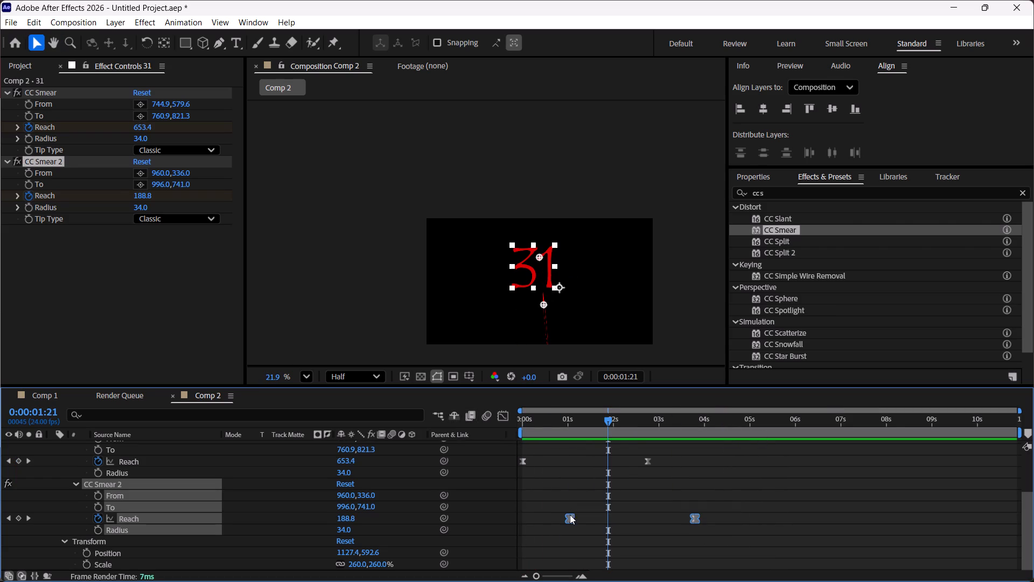
{"action": "left_click_drag", "start_coordinate": [570, 518], "coordinate": [546, 514]}
Play back the composition from the start to review the second drip's adjusted timing.
{"action": "left_click", "coordinate": [564, 414]}
{"action": "left_click_drag", "start_coordinate": [560, 414], "coordinate": [503, 421]}
{"action": "key", "text": "space"}
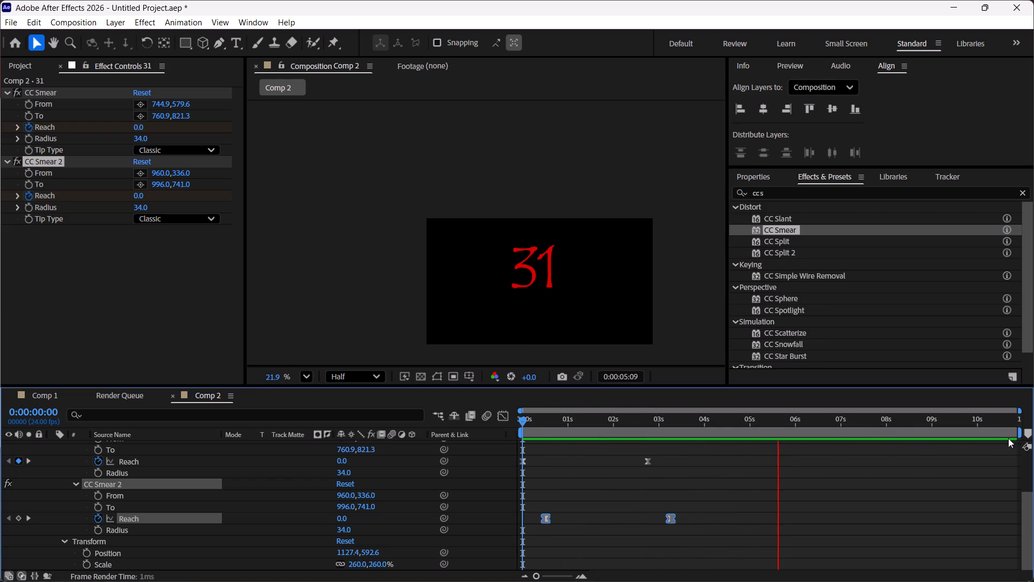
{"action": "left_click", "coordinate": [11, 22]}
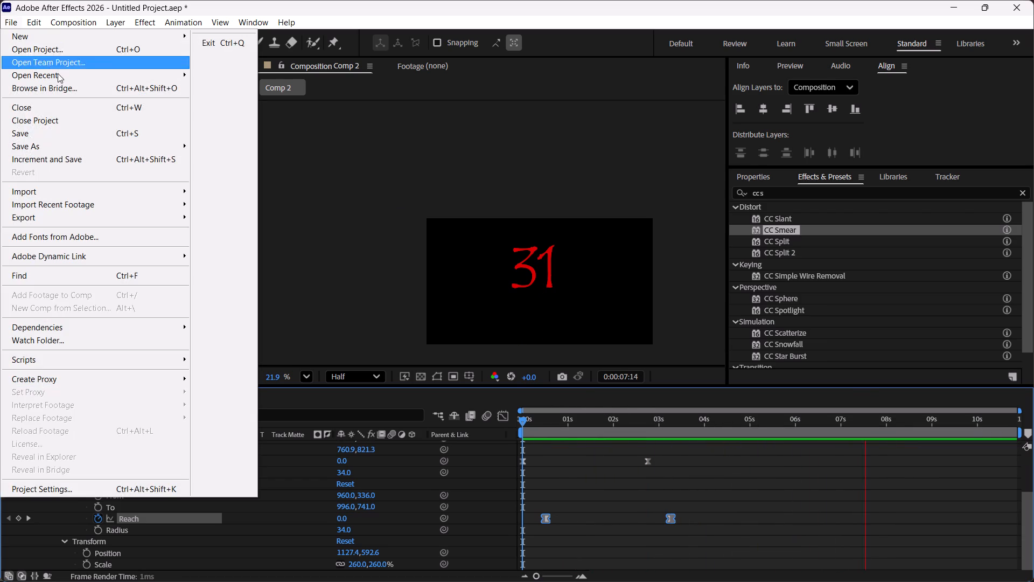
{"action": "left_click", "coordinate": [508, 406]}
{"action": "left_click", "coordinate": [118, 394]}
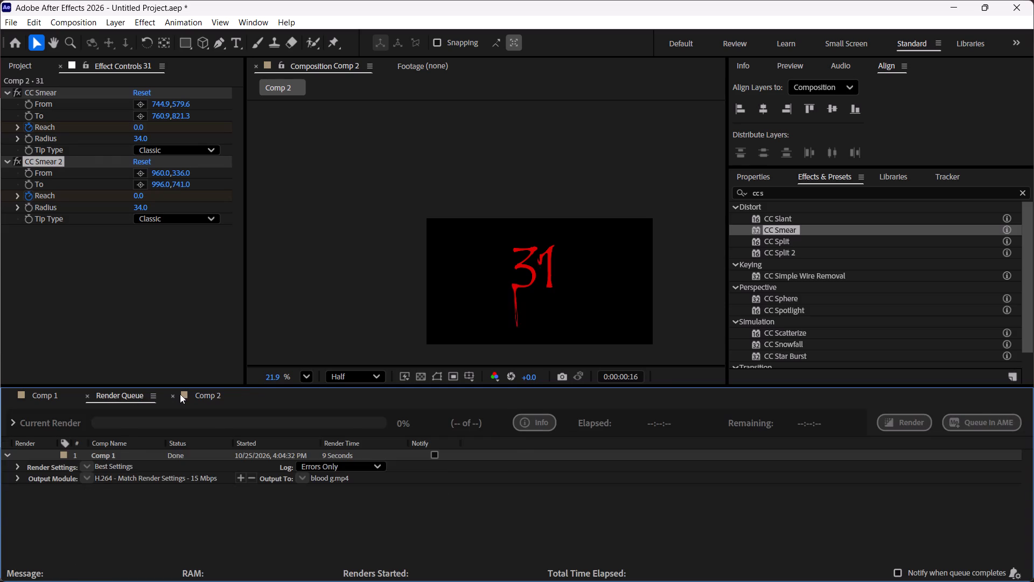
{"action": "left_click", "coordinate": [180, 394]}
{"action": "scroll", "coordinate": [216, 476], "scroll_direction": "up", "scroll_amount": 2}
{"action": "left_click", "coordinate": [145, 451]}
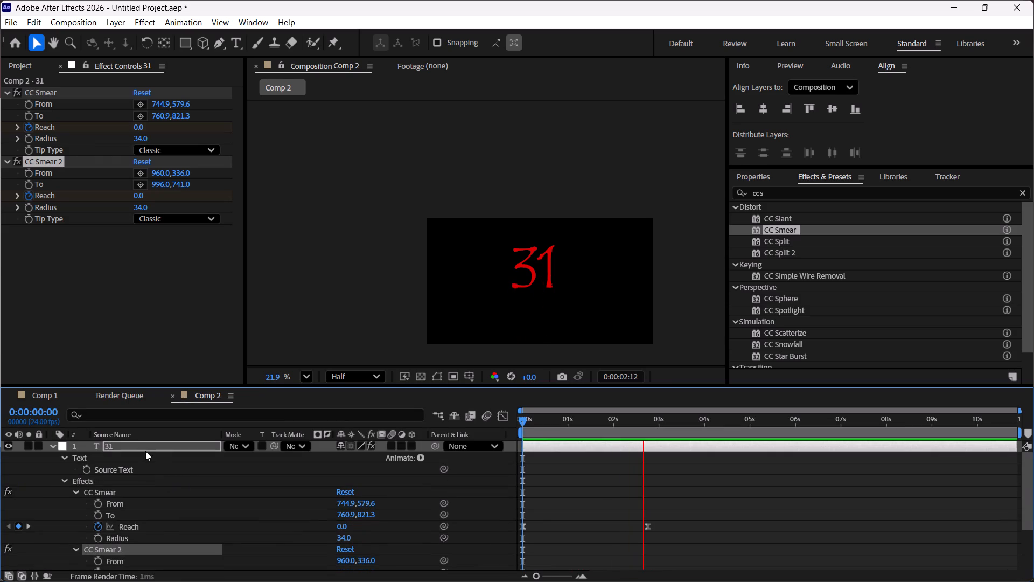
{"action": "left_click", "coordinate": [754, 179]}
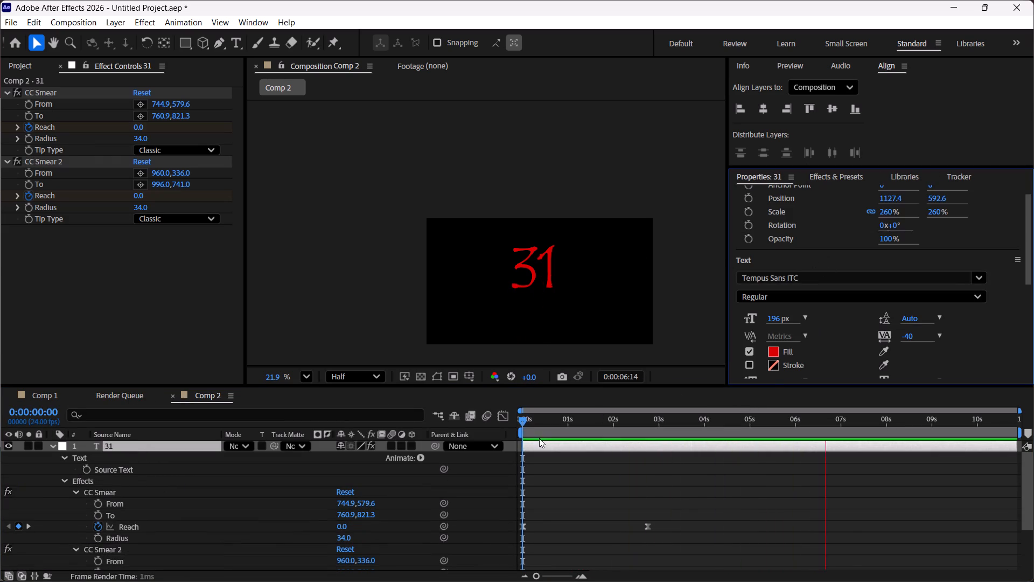
Play back the composition from the start for another check of the two-drip animation.
{"action": "left_click", "coordinate": [553, 420]}
{"action": "left_click_drag", "start_coordinate": [553, 420], "coordinate": [494, 420]}
{"action": "key", "text": "space"}
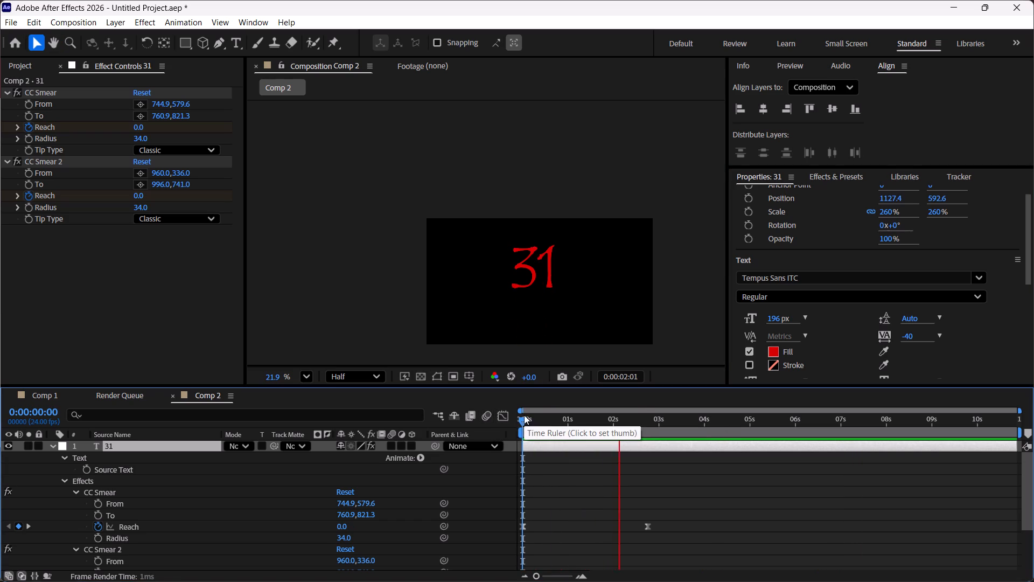
{"action": "key", "text": "space"}
Add Comp 2 to the Render Queue for export.
{"action": "left_click", "coordinate": [11, 23]}
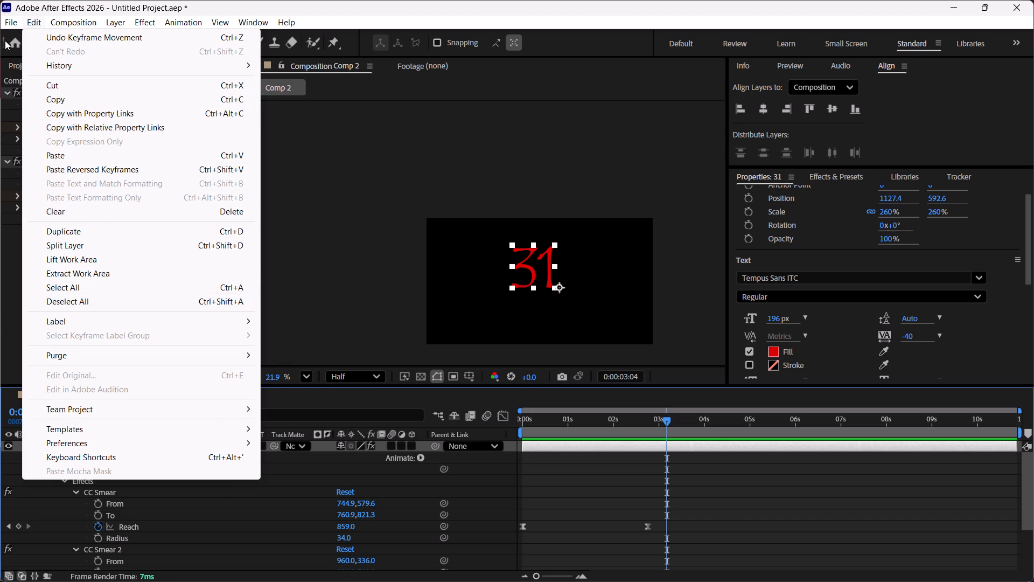
{"action": "left_click", "coordinate": [38, 214]}
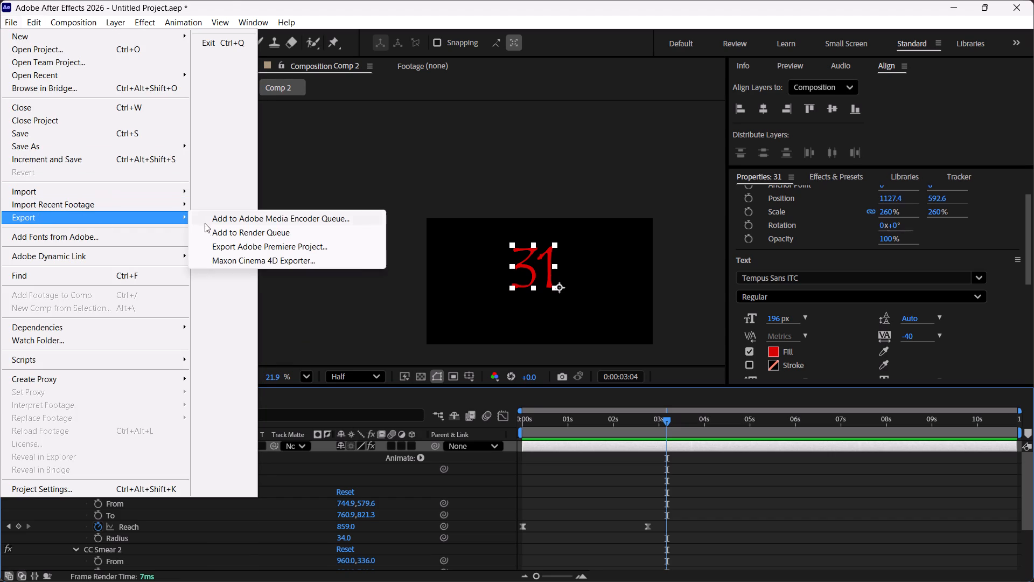
{"action": "left_click", "coordinate": [267, 228]}
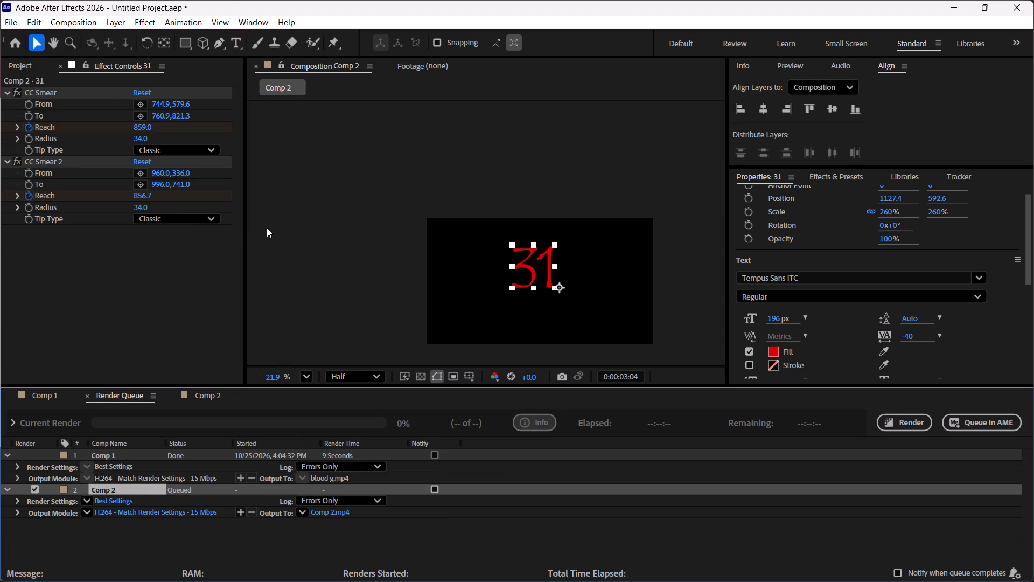
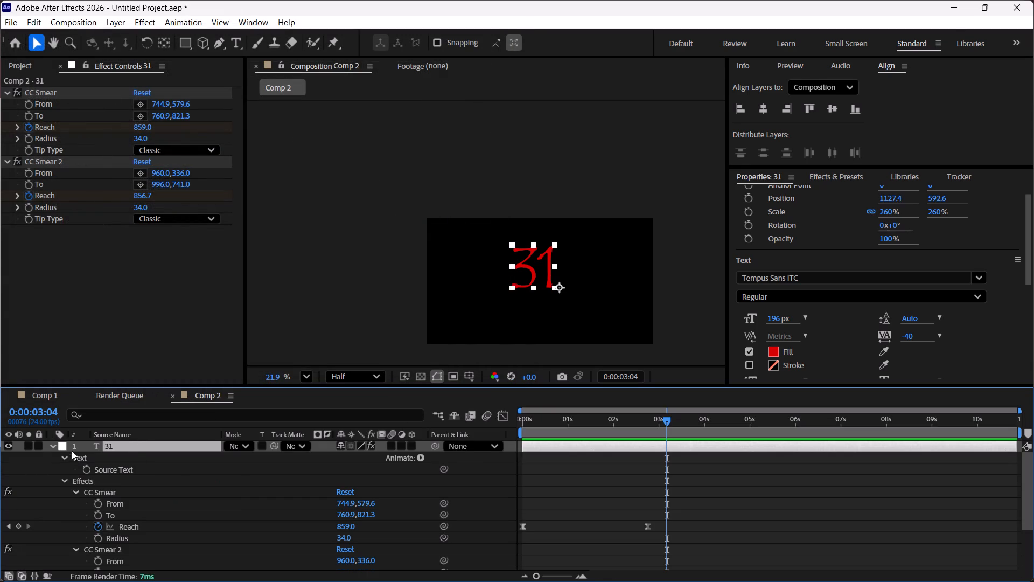
Duplicate the 31 text layer in Comp 2 and replace the copy's text with "st".
{"action": "left_click", "coordinate": [50, 445]}
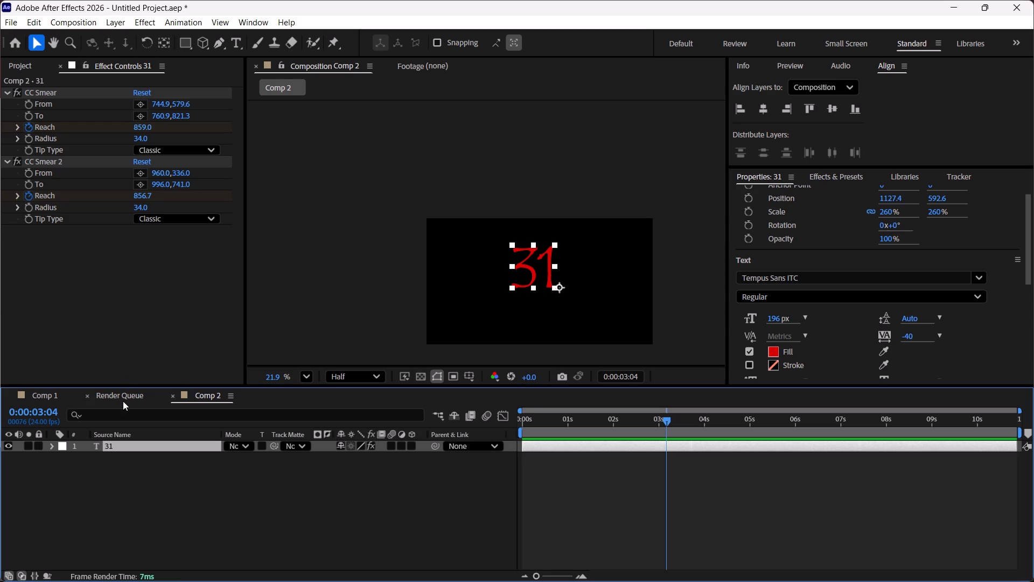
{"action": "key", "text": "ctrl+c"}
{"action": "key", "text": "ctrl+v"}
{"action": "left_click", "coordinate": [126, 450]}
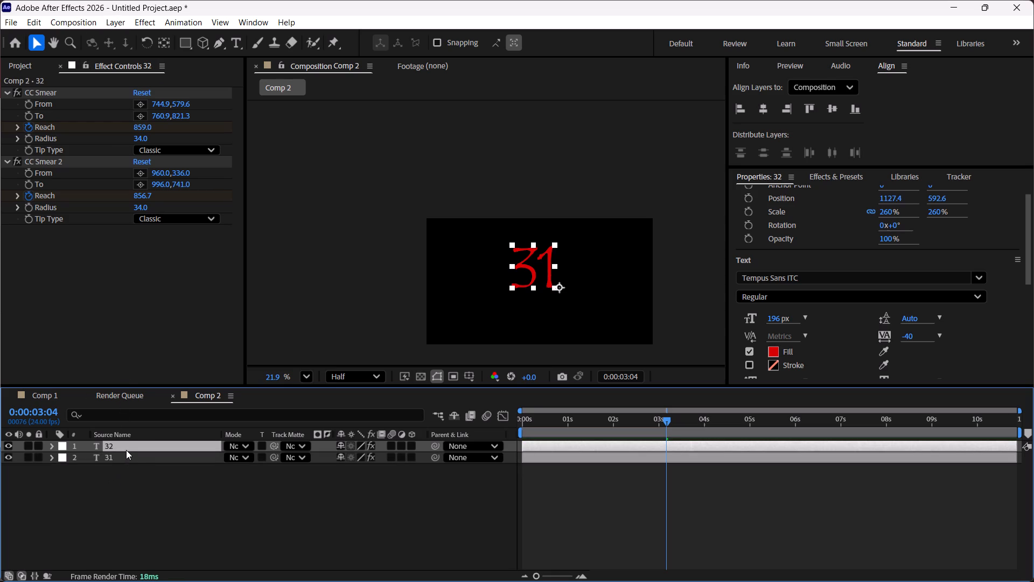
{"action": "double_click", "coordinate": [126, 450]}
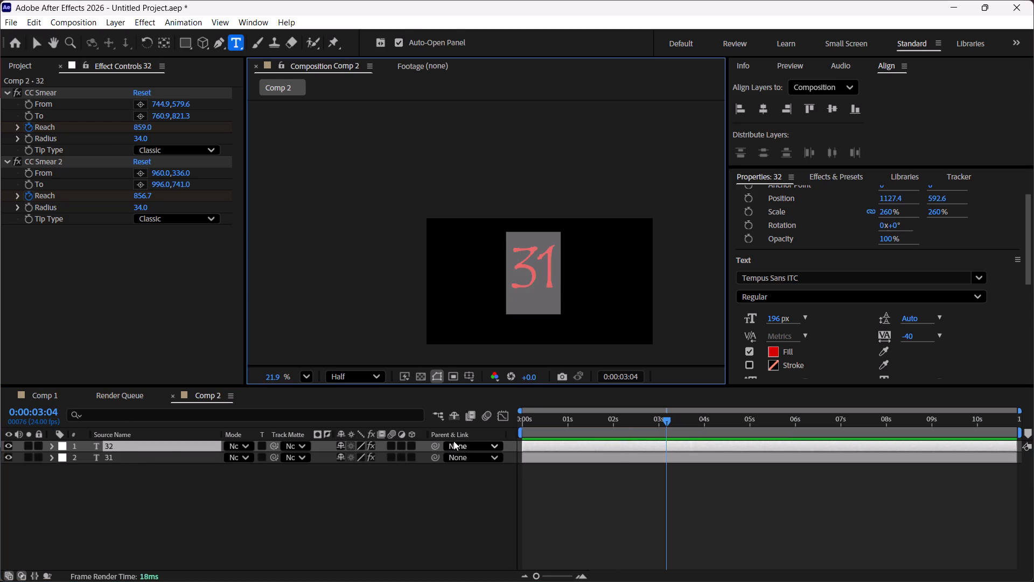
{"action": "type", "text": "st"}
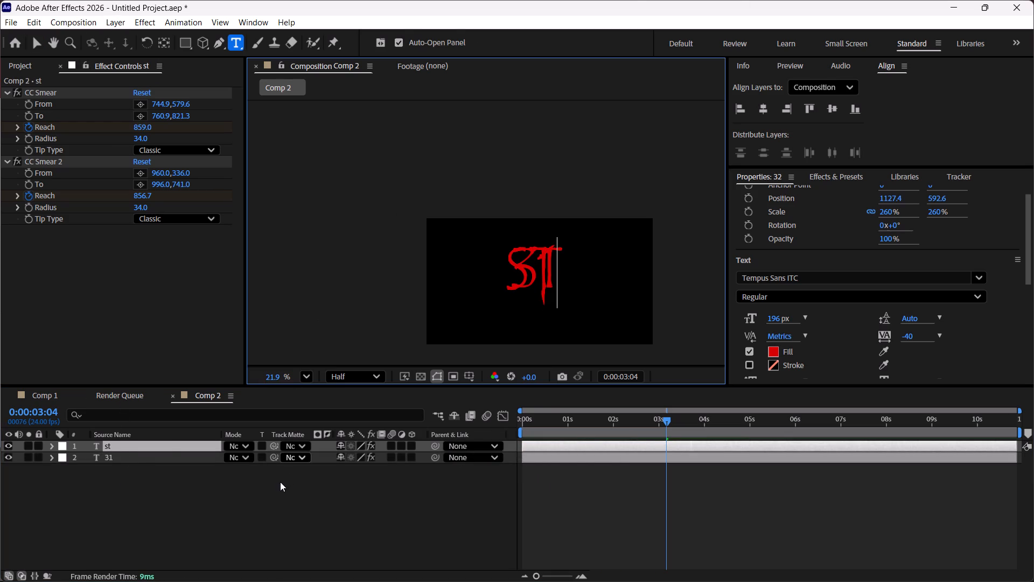
{"action": "key", "text": "s"}
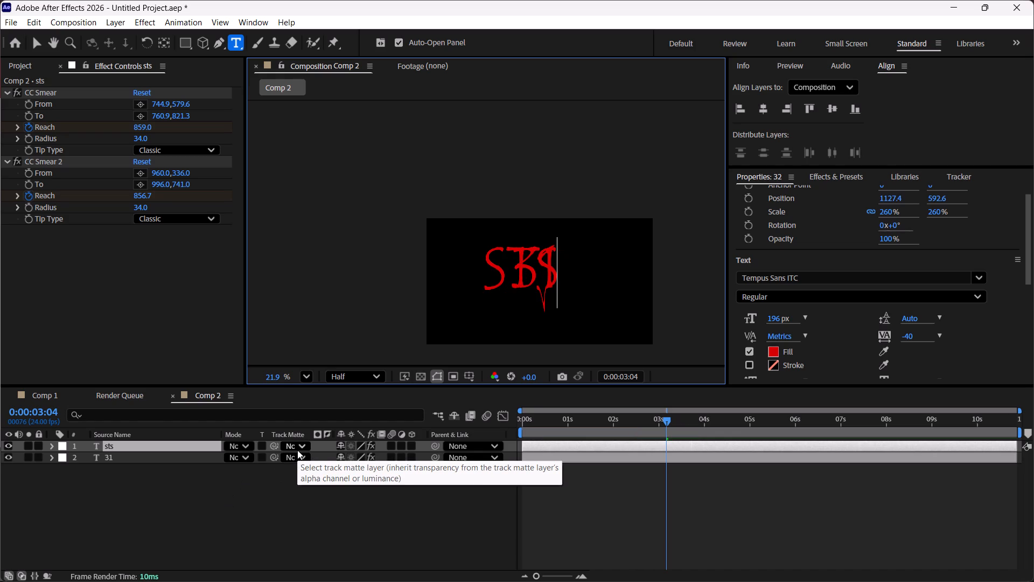
{"action": "key", "text": "BackSpace"}
{"action": "left_click", "coordinate": [141, 480]}
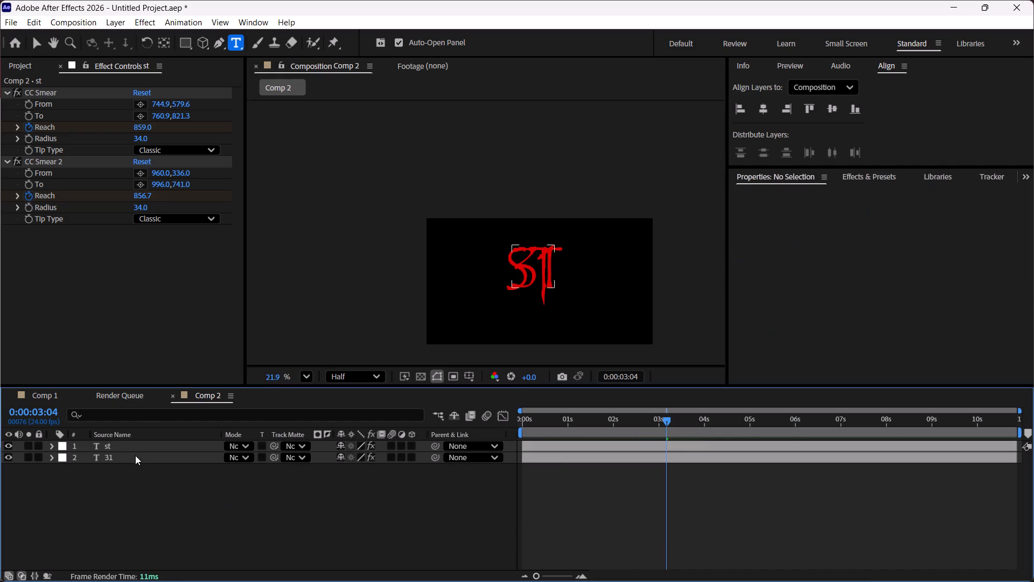
Move the st layer away from the 31, up and to its right, to position 1508.4, 232.6.
{"action": "left_click", "coordinate": [135, 448]}
{"action": "key", "text": "s"}
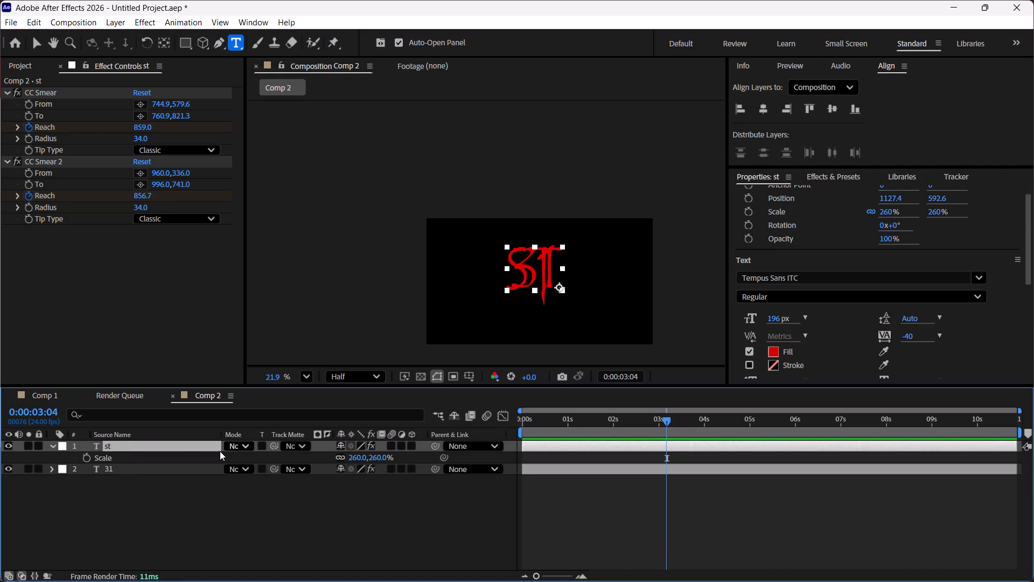
{"action": "key", "text": "p"}
{"action": "left_click_drag", "start_coordinate": [341, 458], "coordinate": [572, 463]}
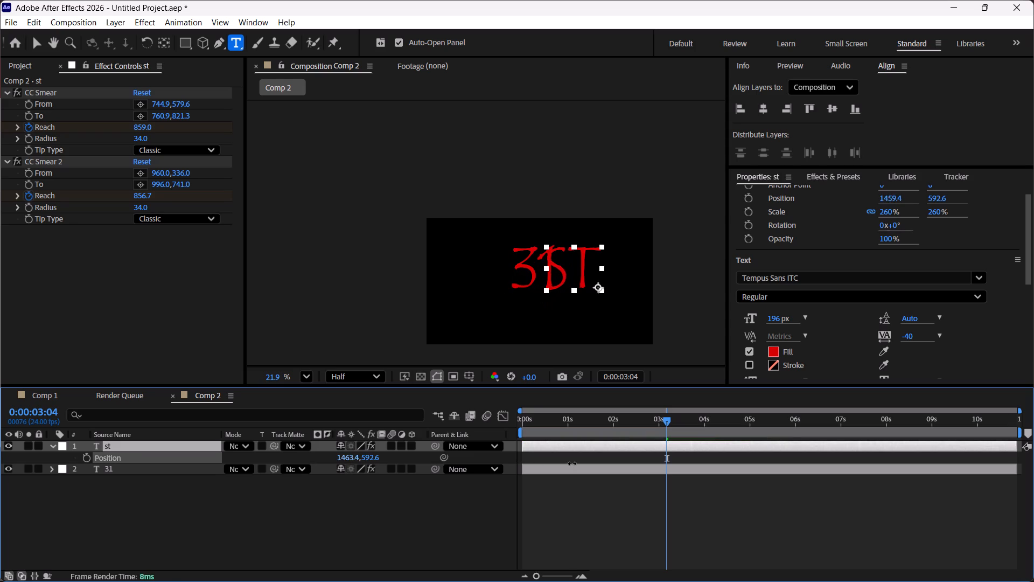
{"action": "left_click_drag", "start_coordinate": [572, 463], "coordinate": [609, 468]}
{"action": "left_click_drag", "start_coordinate": [374, 462], "coordinate": [322, 469]}
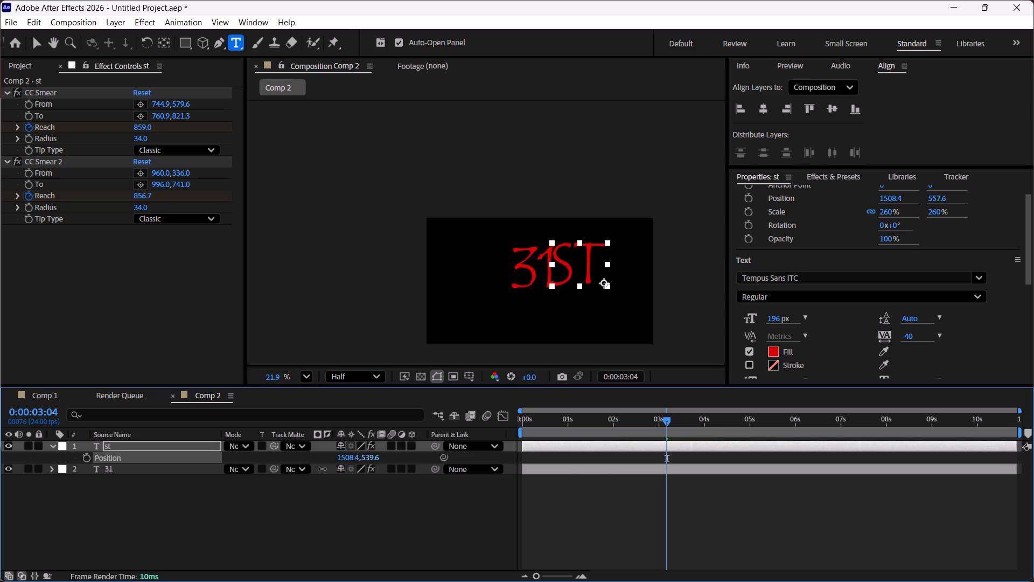
{"action": "left_click_drag", "start_coordinate": [322, 469], "coordinate": [129, 466]}
Scale the st layer down to 65% and keep Comp 2's timeline open.
{"action": "left_click", "coordinate": [118, 448]}
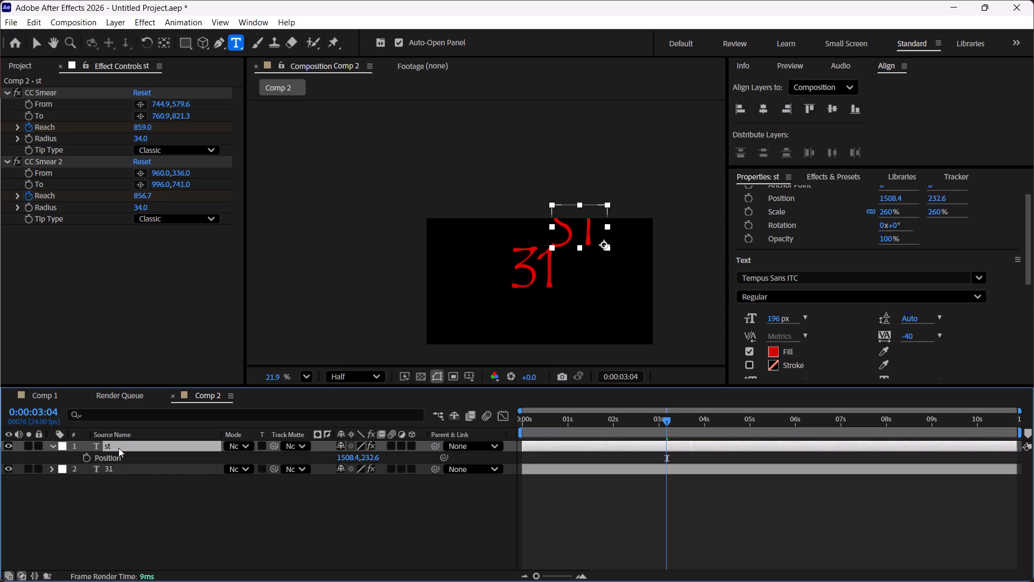
{"action": "key", "text": "s"}
{"action": "left_click_drag", "start_coordinate": [354, 457], "coordinate": [225, 459]}
{"action": "scroll", "coordinate": [489, 400], "scroll_direction": "up", "scroll_amount": 3, "text": "ctrl"}
{"action": "scroll", "coordinate": [576, 251], "scroll_direction": "up", "scroll_amount": 4, "text": "ctrl"}
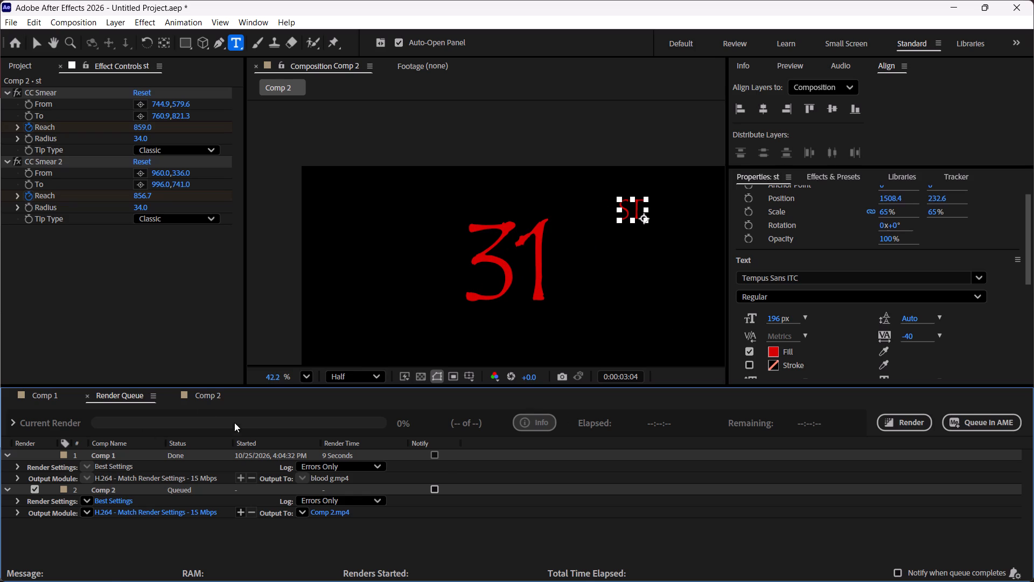
{"action": "left_click", "coordinate": [205, 396]}
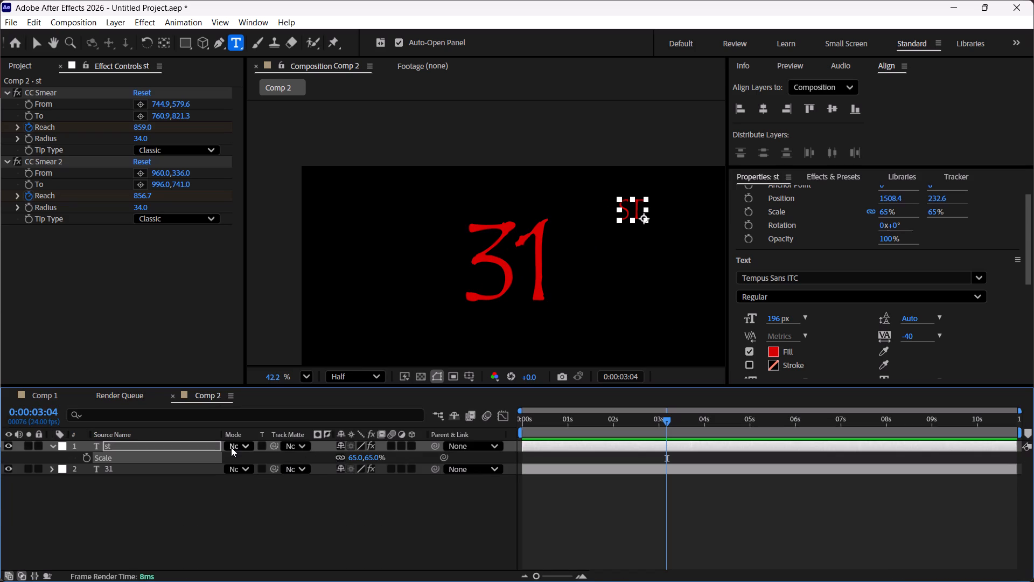
Place the st layer as a superscript beside the top of the 1, at position 1213.4, 312.6.
{"action": "key", "text": "p"}
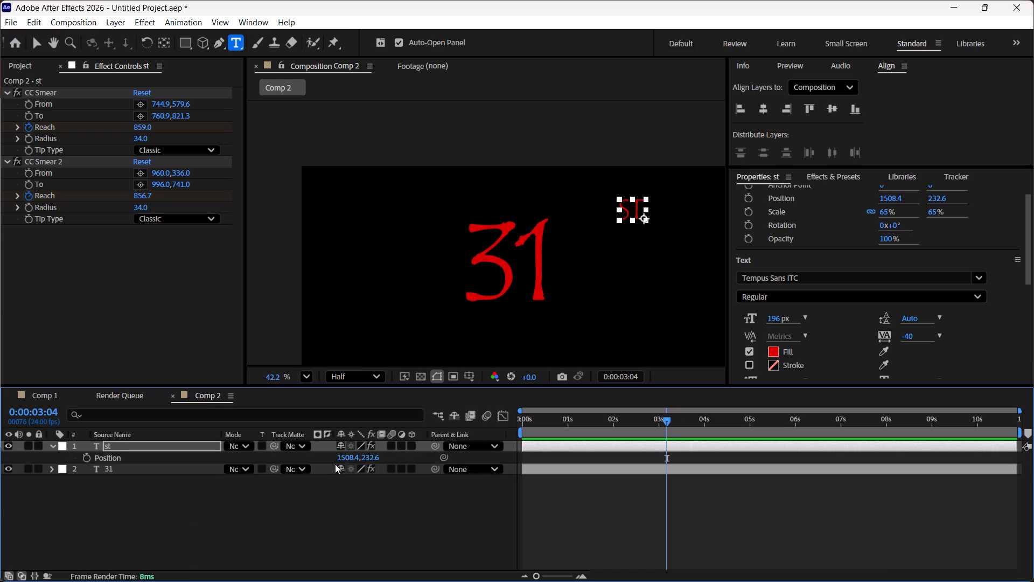
{"action": "left_click_drag", "start_coordinate": [349, 460], "coordinate": [145, 460]}
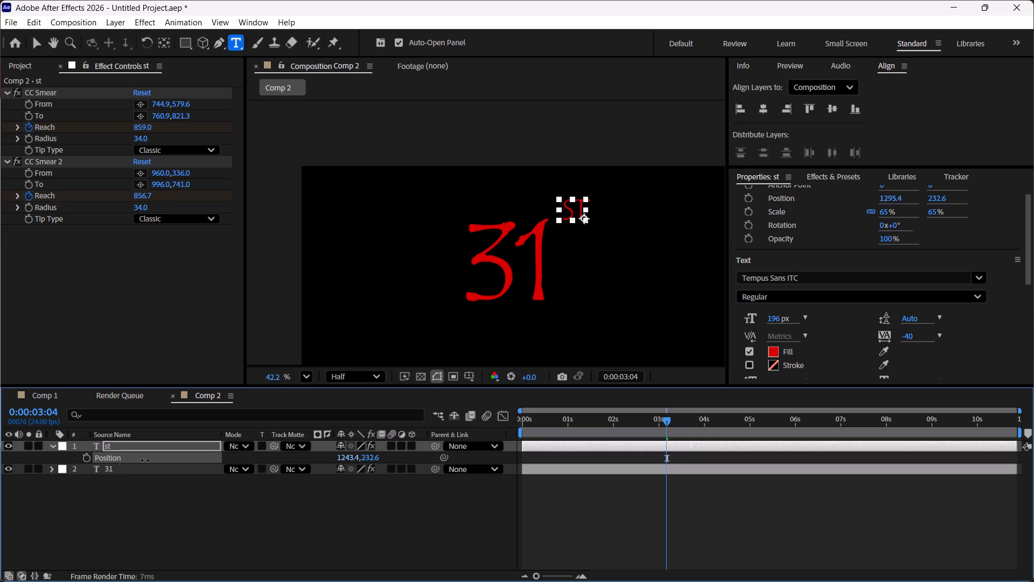
{"action": "left_click_drag", "start_coordinate": [145, 460], "coordinate": [148, 457]}
{"action": "key", "text": "Down"}
{"action": "key", "text": "Down"}
{"action": "key", "text": "Down"}
{"action": "key", "text": "Down"}
{"action": "key", "text": "Down"}
{"action": "key", "text": "Down"}
{"action": "key", "text": "Down"}
{"action": "key", "text": "Down"}
{"action": "key", "text": "Down"}
{"action": "key", "text": "Down"}
{"action": "key", "text": "Down"}
{"action": "key", "text": "Down"}
{"action": "key", "text": "Down"}
{"action": "key", "text": "Down"}
{"action": "key", "text": "Down"}
{"action": "key", "text": "Down"}
{"action": "key", "text": "Down"}
{"action": "key", "text": "Down"}
{"action": "key", "text": "Down"}
{"action": "key", "text": "Down"}
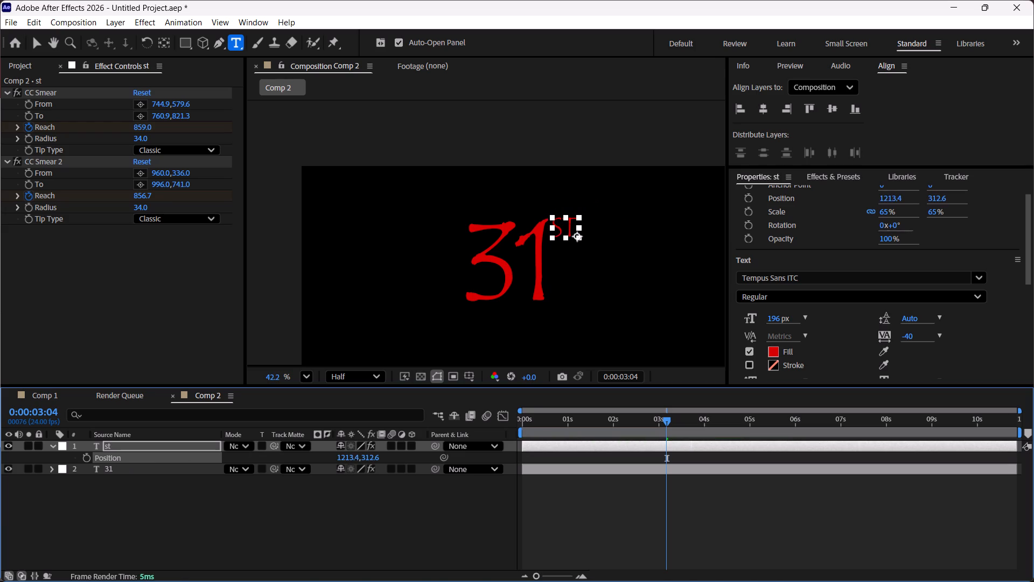
Examine the superscript's placement and size next to the dripping 31 at frame 0:00:00:18, both close up and at full view.
{"action": "left_click", "coordinate": [557, 419]}
{"action": "left_click", "coordinate": [465, 512]}
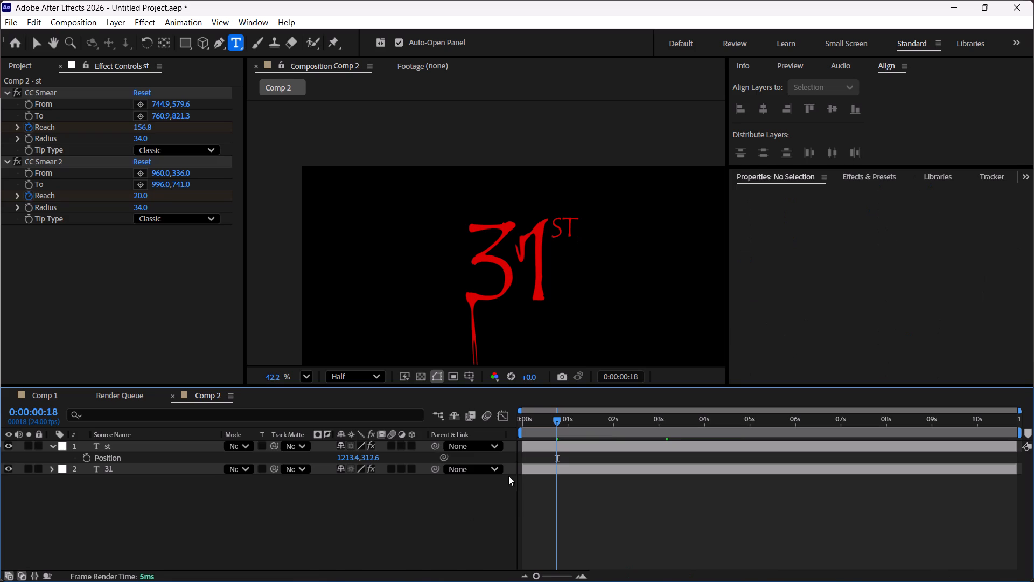
{"action": "scroll", "coordinate": [628, 255], "scroll_direction": "down", "scroll_amount": 3, "text": "ctrl"}
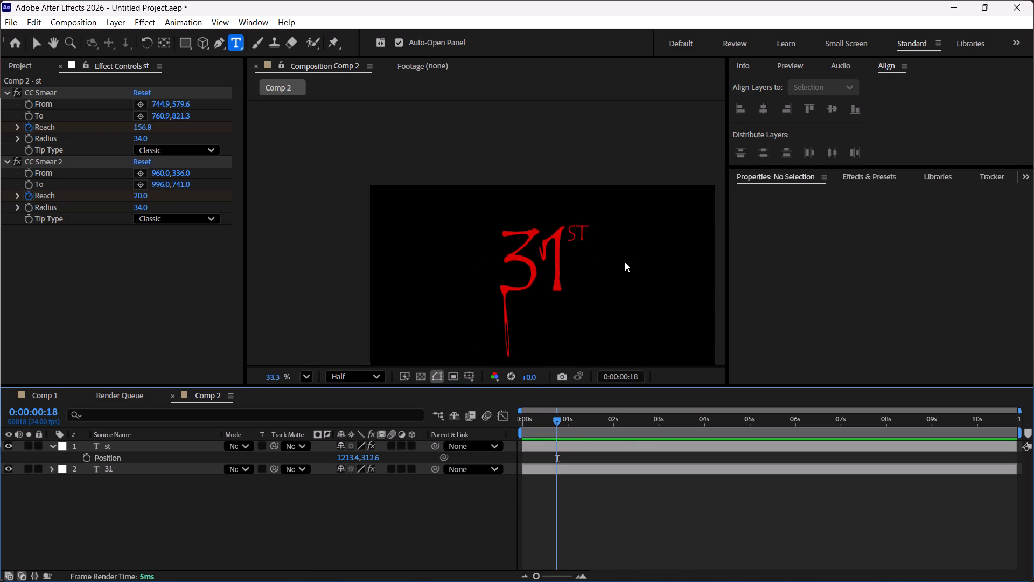
{"action": "scroll", "coordinate": [625, 262], "scroll_direction": "down", "scroll_amount": 3, "text": "ctrl"}
{"action": "scroll", "coordinate": [617, 248], "scroll_direction": "up", "scroll_amount": 1, "text": "ctrl"}
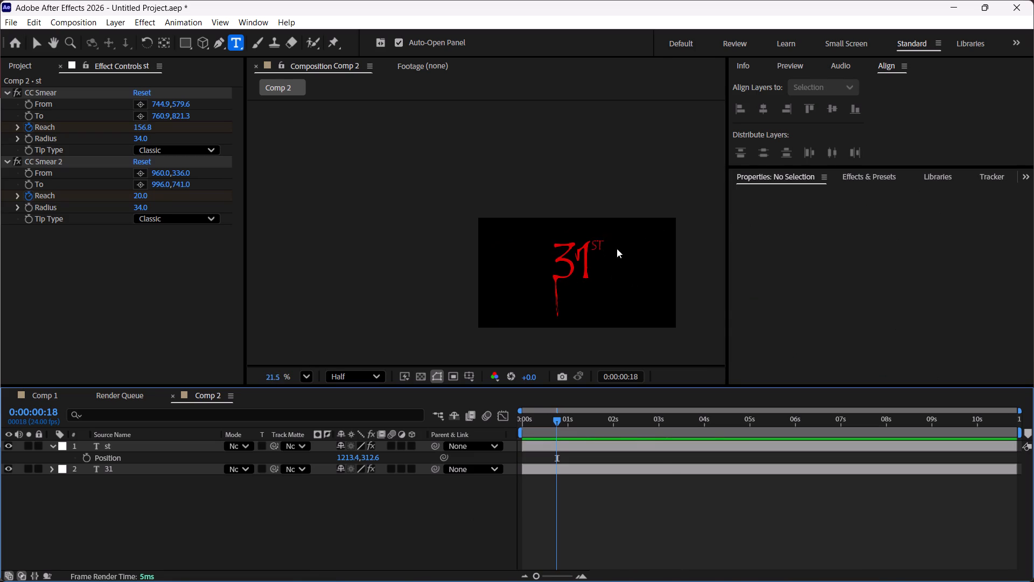
{"action": "scroll", "coordinate": [617, 248], "scroll_direction": "up", "scroll_amount": 7, "text": "ctrl"}
{"action": "scroll", "coordinate": [609, 251], "scroll_direction": "down", "scroll_amount": 6, "text": "ctrl"}
{"action": "scroll", "coordinate": [609, 251], "scroll_direction": "up", "scroll_amount": 4, "text": "ctrl"}
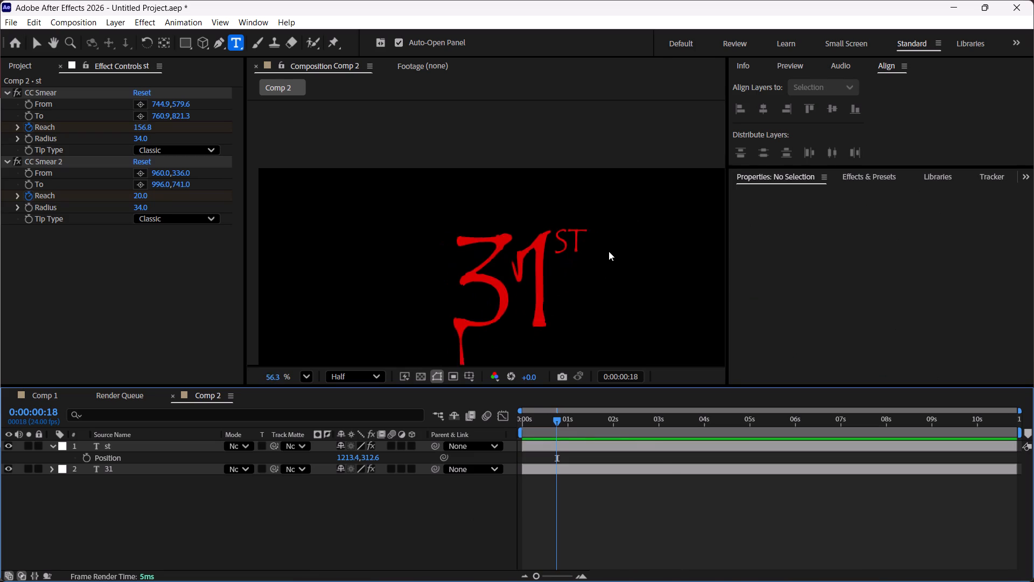
{"action": "scroll", "coordinate": [609, 251], "scroll_direction": "up", "scroll_amount": 6, "text": "ctrl"}
{"action": "scroll", "coordinate": [577, 241], "scroll_direction": "down", "scroll_amount": 6, "text": "ctrl"}
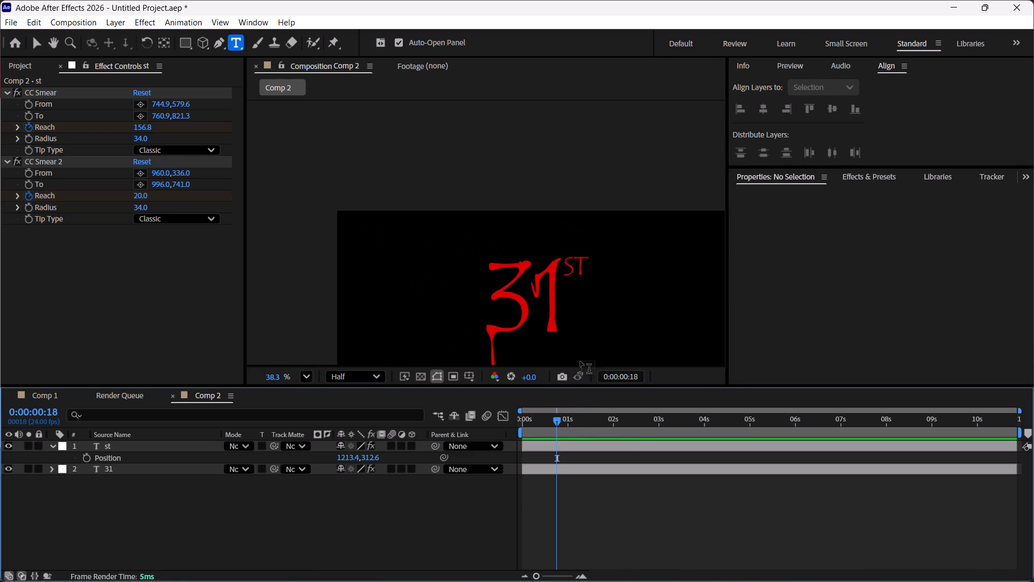
Play back the composition from the start to review the drips together with the st superscript.
{"action": "left_click_drag", "start_coordinate": [555, 424], "coordinate": [486, 421]}
{"action": "key", "text": "space"}
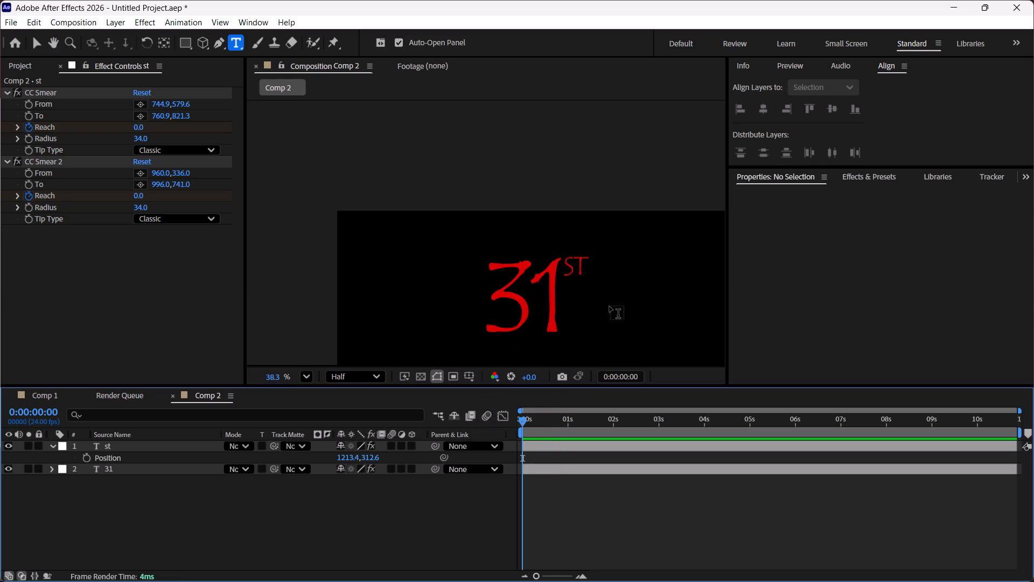
{"action": "scroll", "coordinate": [607, 307], "scroll_direction": "down", "scroll_amount": 3, "text": "ctrl"}
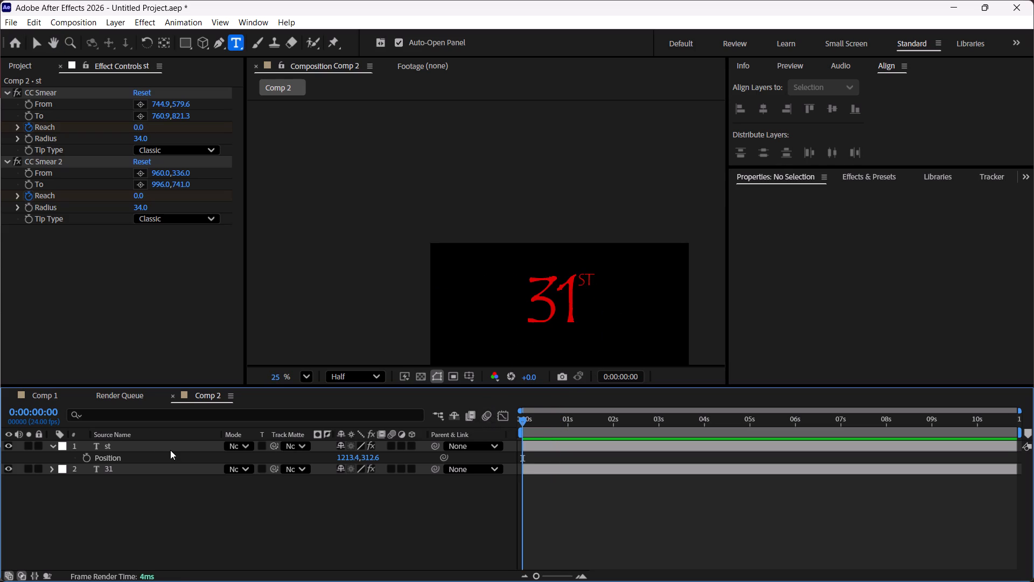
{"action": "left_click", "coordinate": [170, 450]}
{"action": "left_click", "coordinate": [552, 421]}
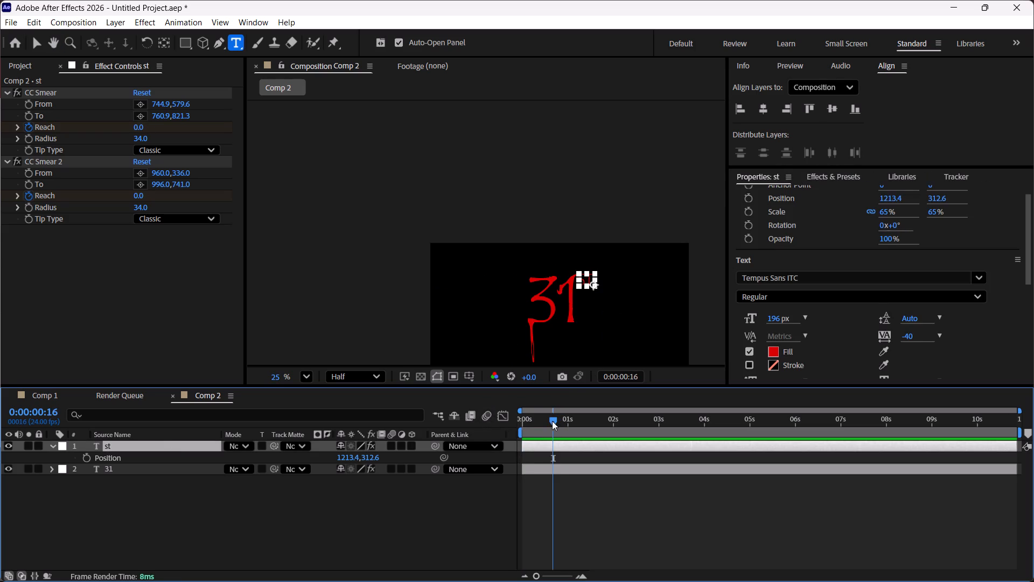
{"action": "left_click_drag", "start_coordinate": [552, 421], "coordinate": [504, 428]}
{"action": "left_click", "coordinate": [317, 516]}
{"action": "key", "text": "space"}
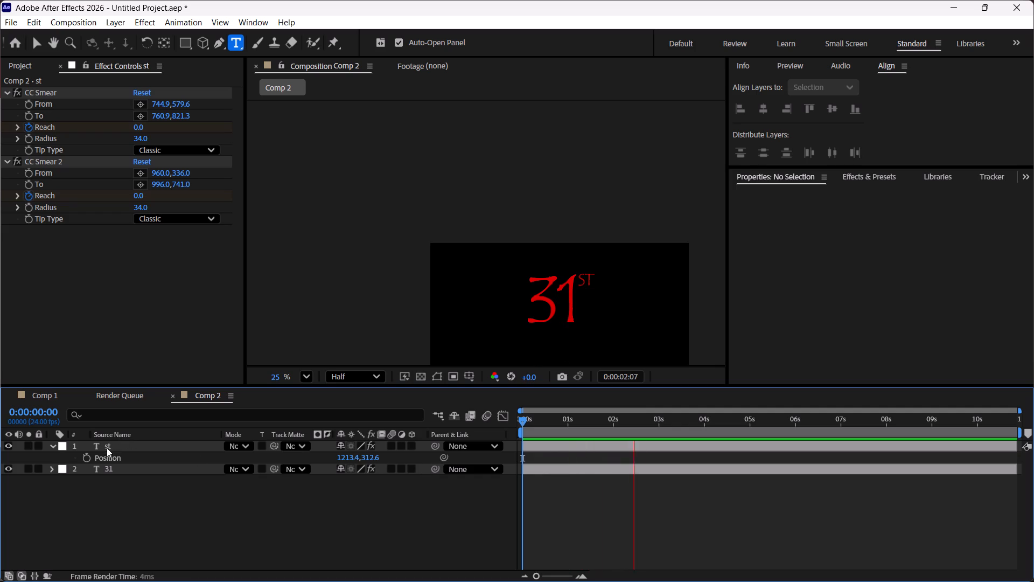
{"action": "key", "text": "space"}
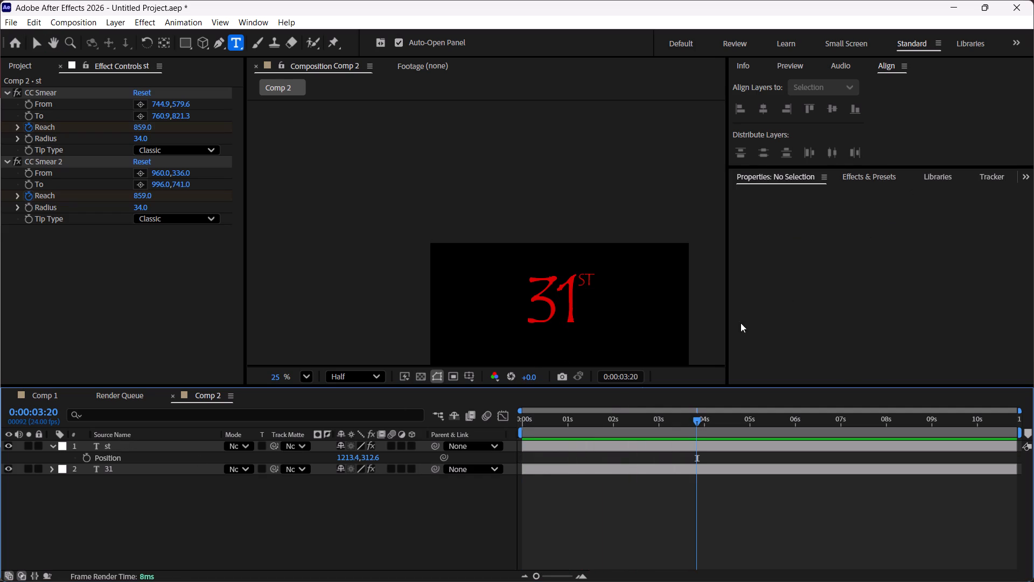
Scrub back from around 1.5 seconds and replay the composition from the start to recheck the drips.
{"action": "left_click", "coordinate": [599, 419]}
{"action": "left_click_drag", "start_coordinate": [599, 420], "coordinate": [597, 429]}
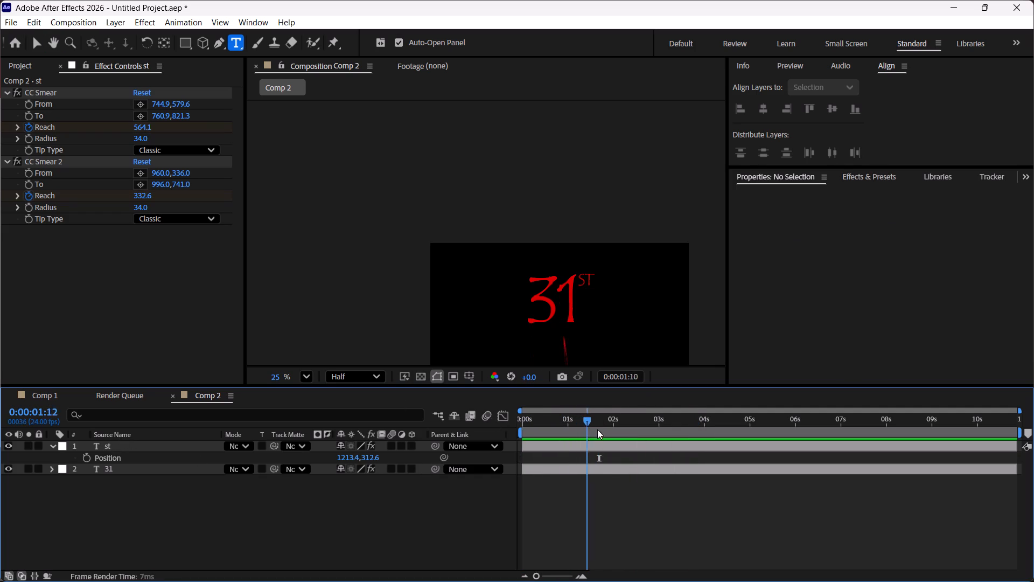
{"action": "left_click_drag", "start_coordinate": [597, 429], "coordinate": [460, 415]}
{"action": "key", "text": "space"}
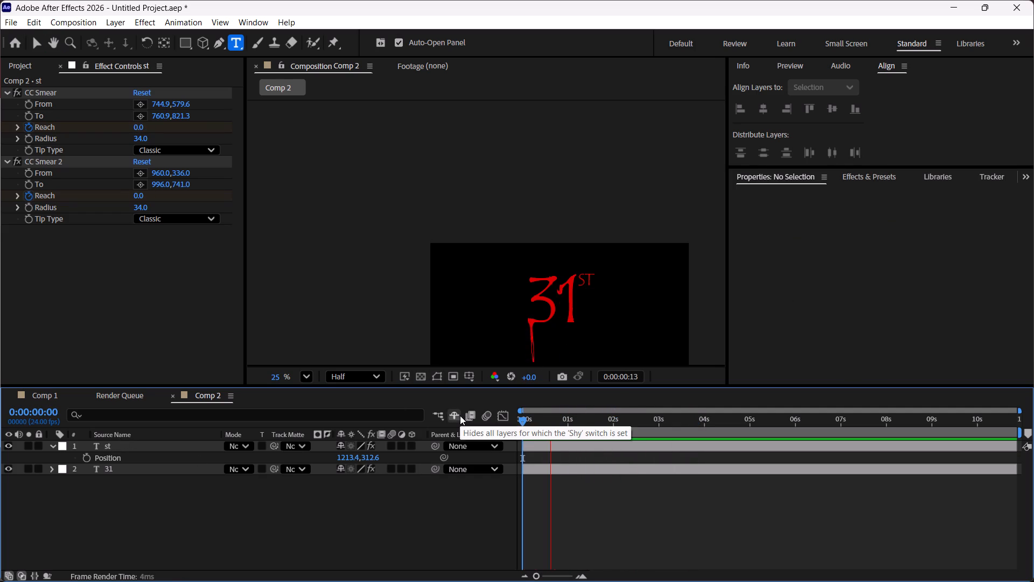
{"action": "key", "text": "space"}
Apply another CC Smear effect to the st layer.
{"action": "left_click", "coordinate": [864, 175]}
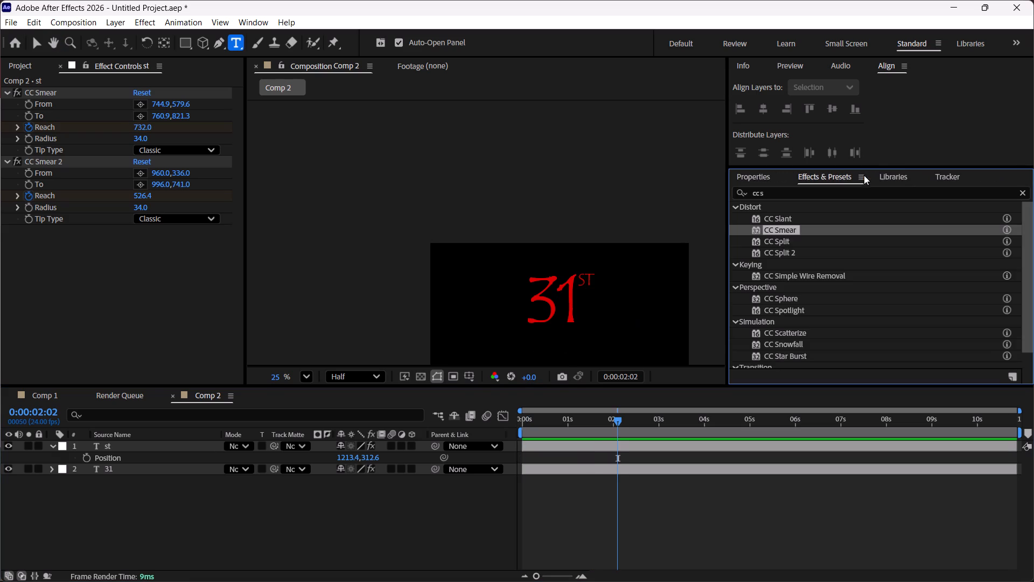
{"action": "left_click_drag", "start_coordinate": [773, 231], "coordinate": [143, 448]}
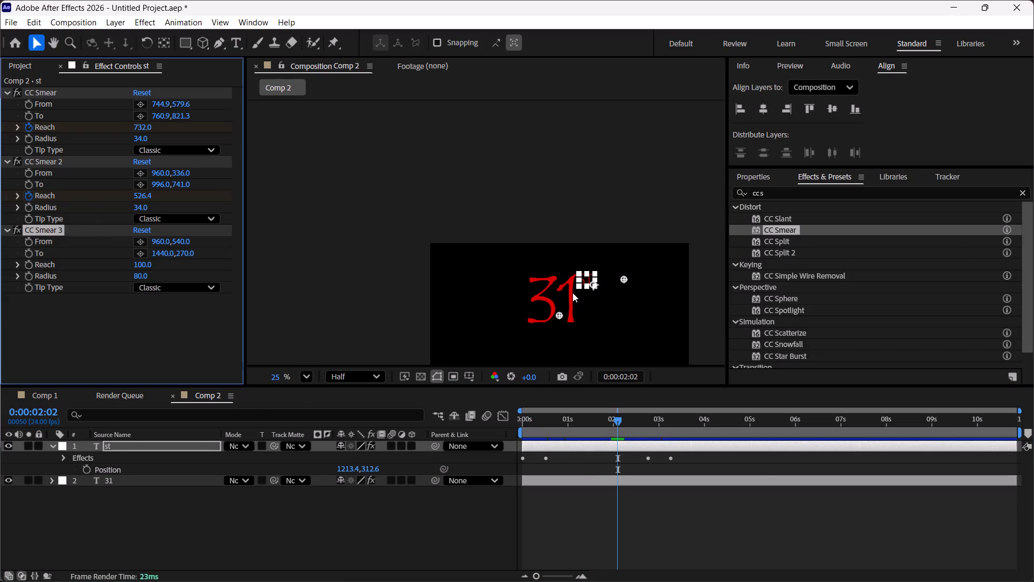
Set CC Smear 3's From point at the top of the S (1135.1, 231.1) and its To point below it (1152.0, 452.4).
{"action": "scroll", "coordinate": [572, 293], "scroll_direction": "up", "scroll_amount": 8, "text": "ctrl"}
{"action": "scroll", "coordinate": [638, 282], "scroll_direction": "up", "scroll_amount": 4, "text": "ctrl"}
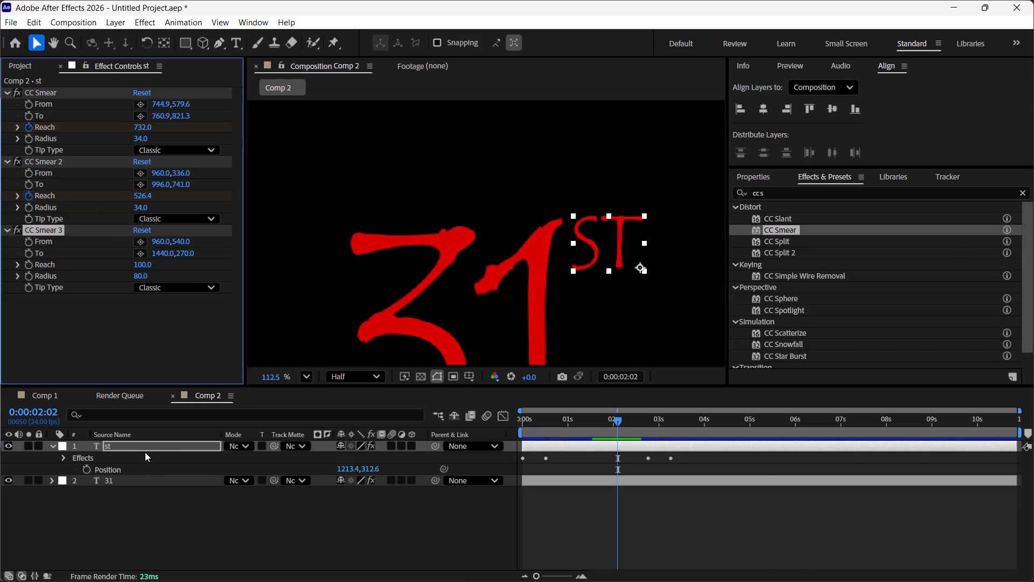
{"action": "left_click", "coordinate": [156, 446]}
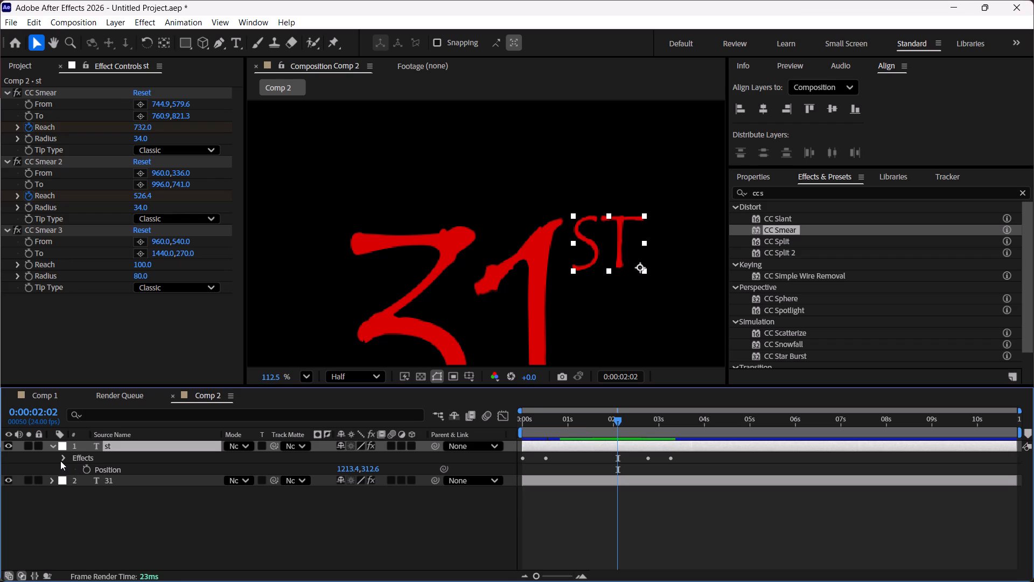
{"action": "left_click", "coordinate": [144, 239]}
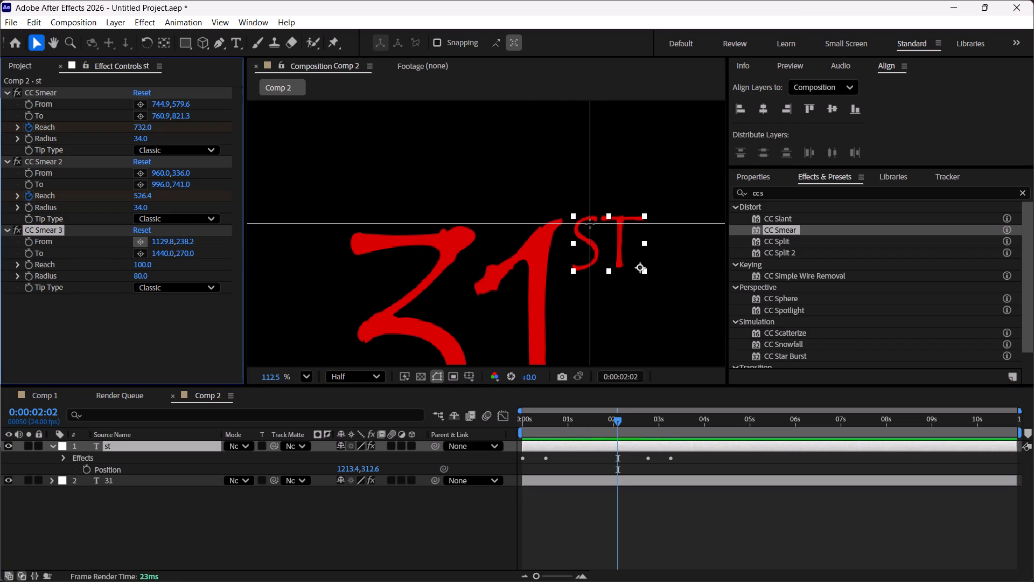
{"action": "left_click", "coordinate": [593, 219]}
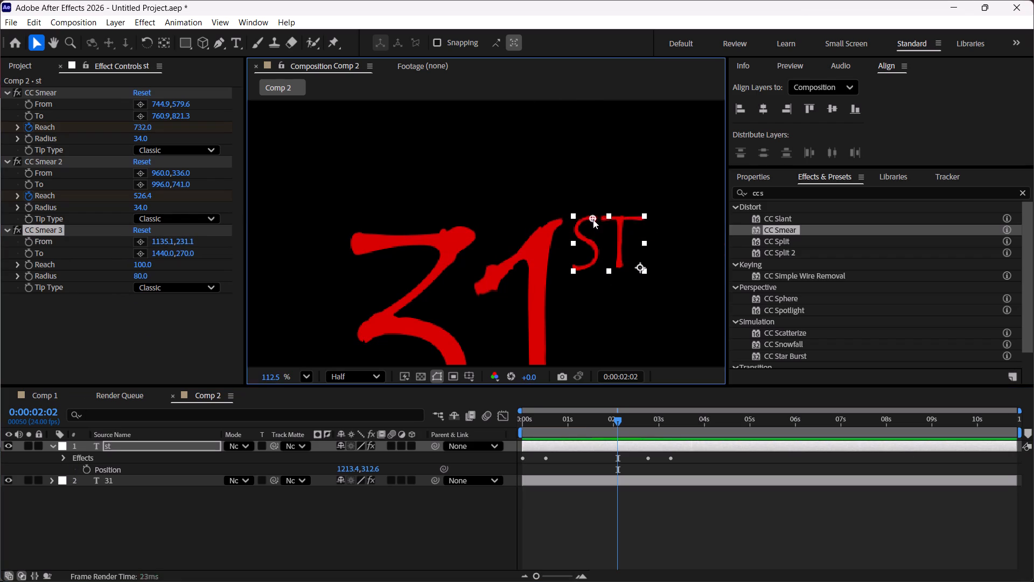
{"action": "left_click", "coordinate": [139, 256]}
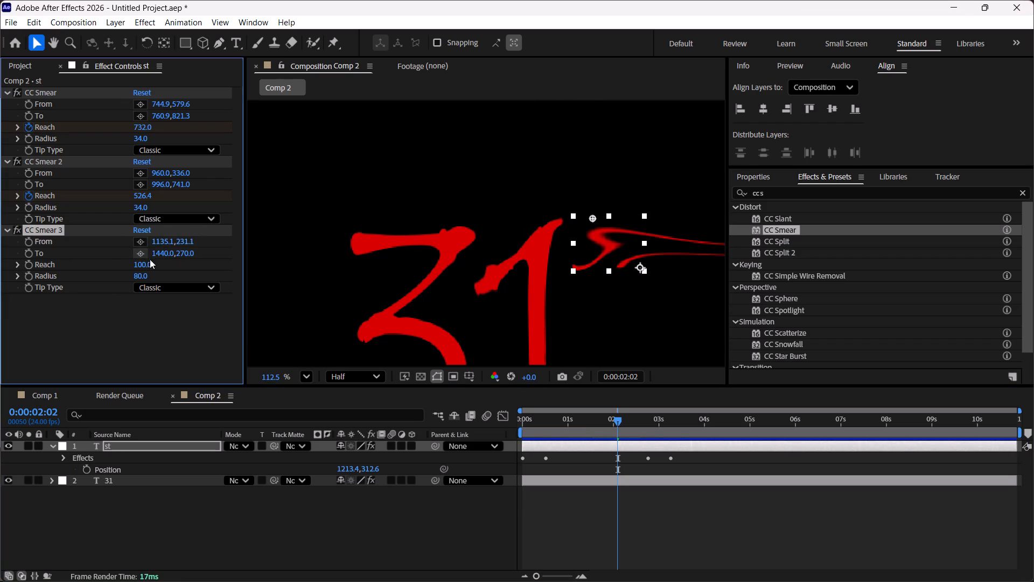
{"action": "left_click", "coordinate": [603, 354]}
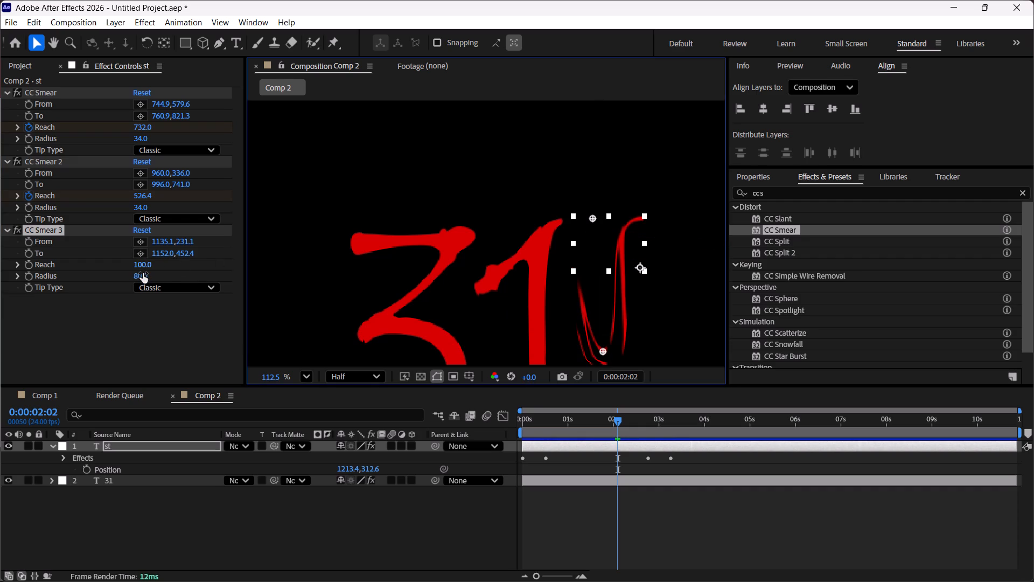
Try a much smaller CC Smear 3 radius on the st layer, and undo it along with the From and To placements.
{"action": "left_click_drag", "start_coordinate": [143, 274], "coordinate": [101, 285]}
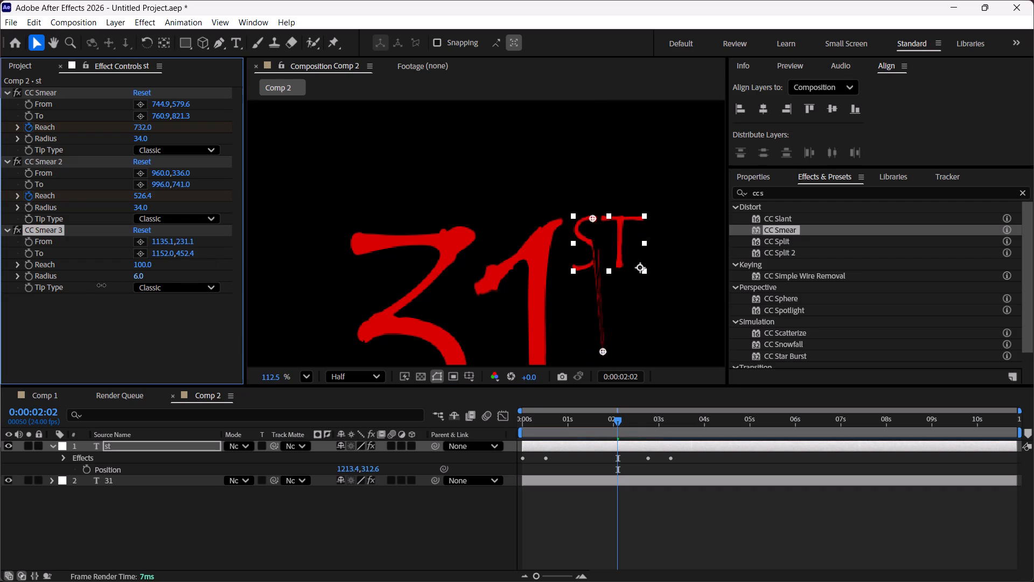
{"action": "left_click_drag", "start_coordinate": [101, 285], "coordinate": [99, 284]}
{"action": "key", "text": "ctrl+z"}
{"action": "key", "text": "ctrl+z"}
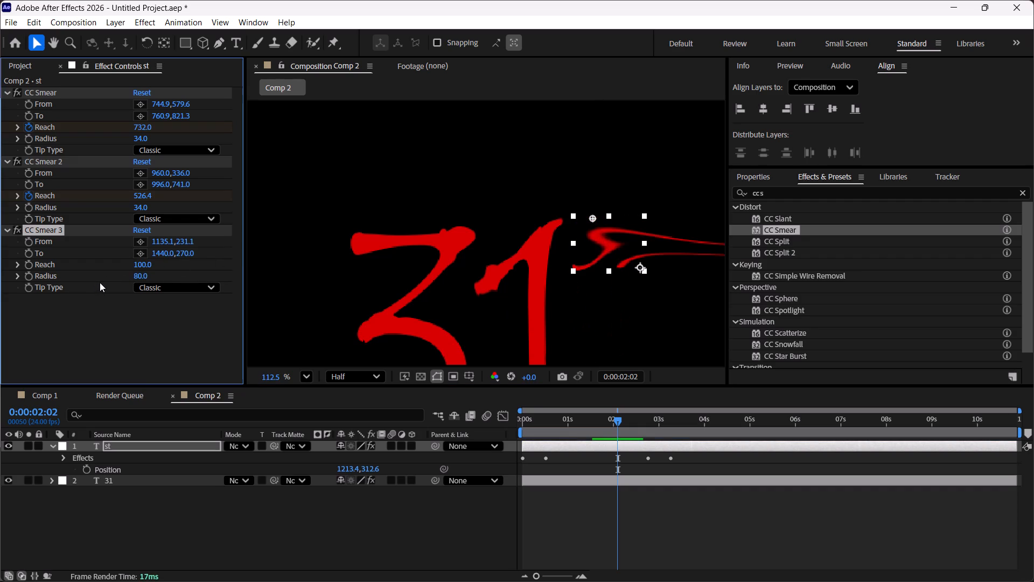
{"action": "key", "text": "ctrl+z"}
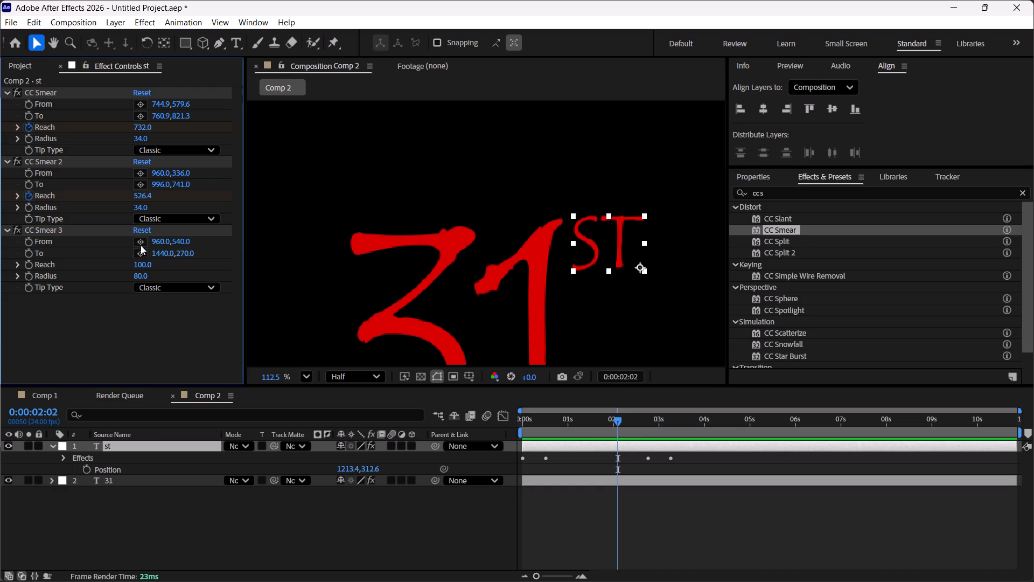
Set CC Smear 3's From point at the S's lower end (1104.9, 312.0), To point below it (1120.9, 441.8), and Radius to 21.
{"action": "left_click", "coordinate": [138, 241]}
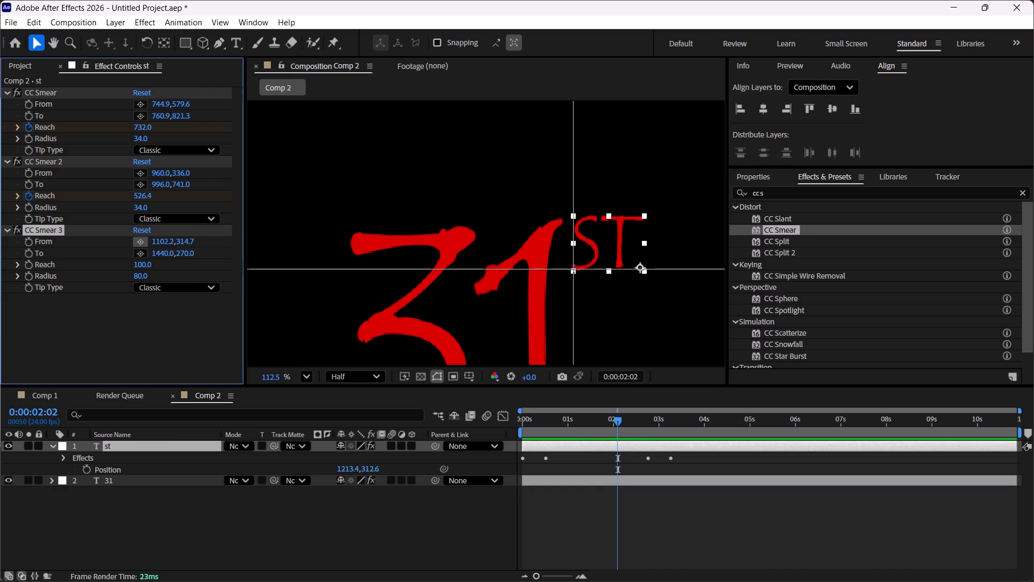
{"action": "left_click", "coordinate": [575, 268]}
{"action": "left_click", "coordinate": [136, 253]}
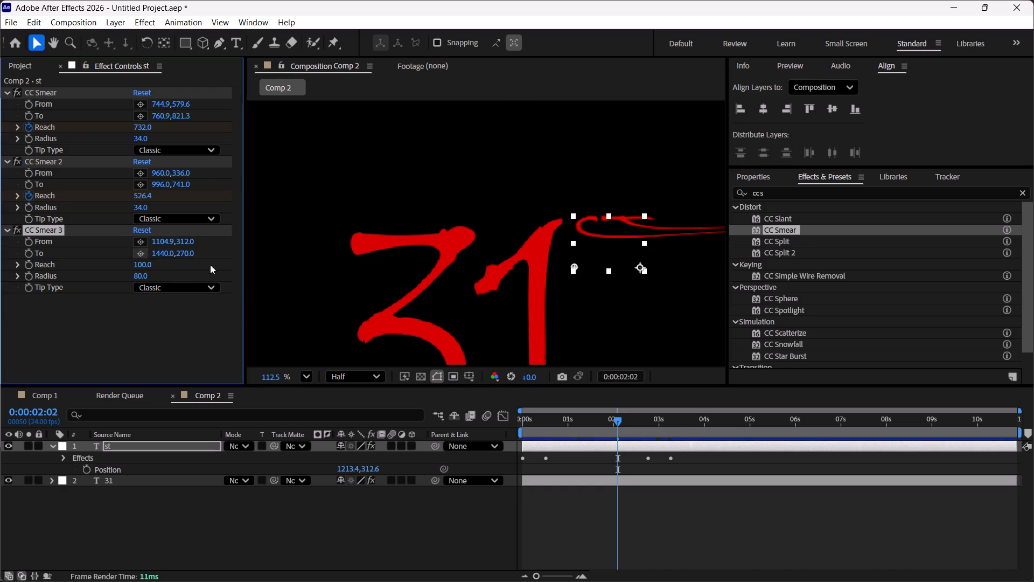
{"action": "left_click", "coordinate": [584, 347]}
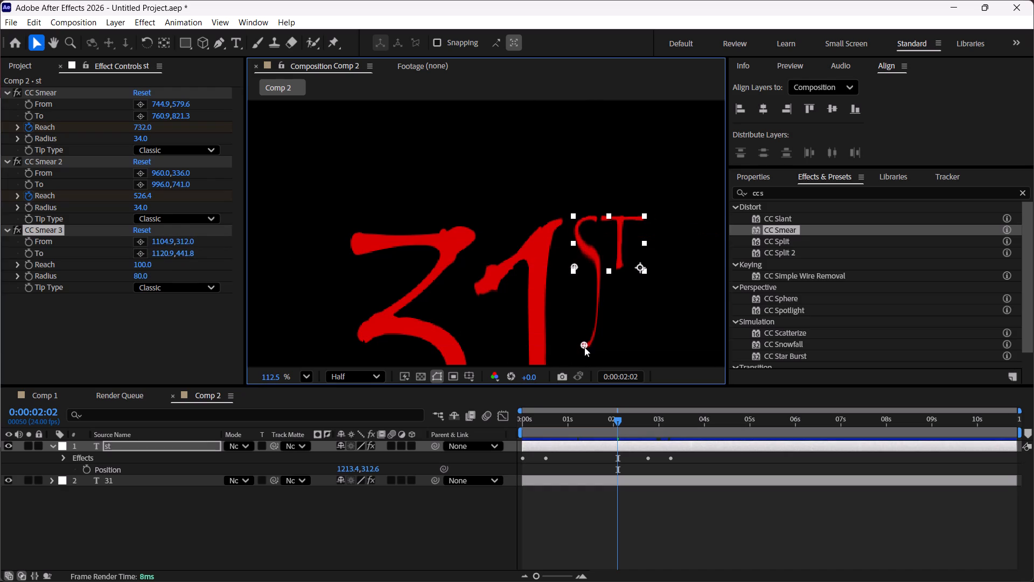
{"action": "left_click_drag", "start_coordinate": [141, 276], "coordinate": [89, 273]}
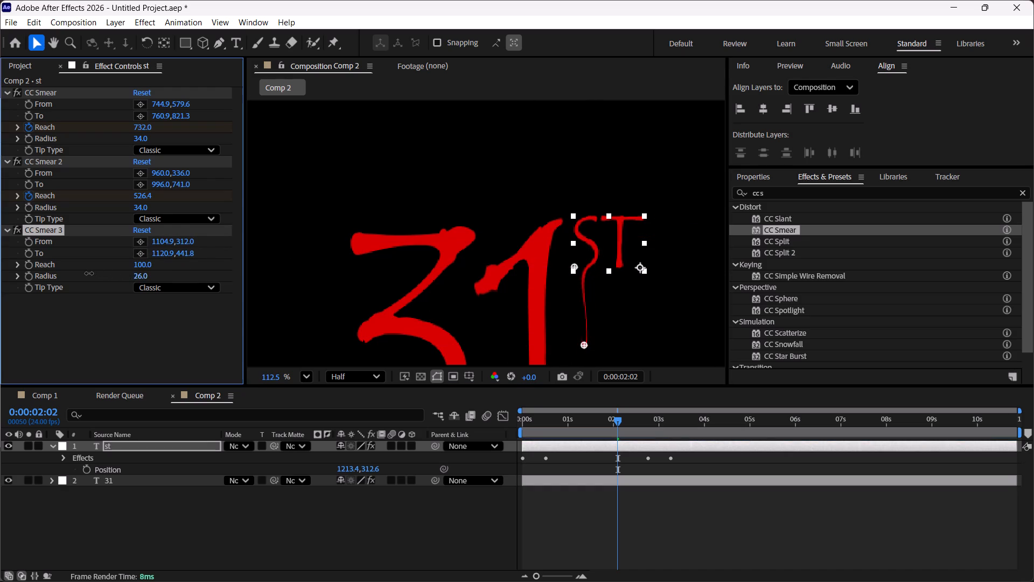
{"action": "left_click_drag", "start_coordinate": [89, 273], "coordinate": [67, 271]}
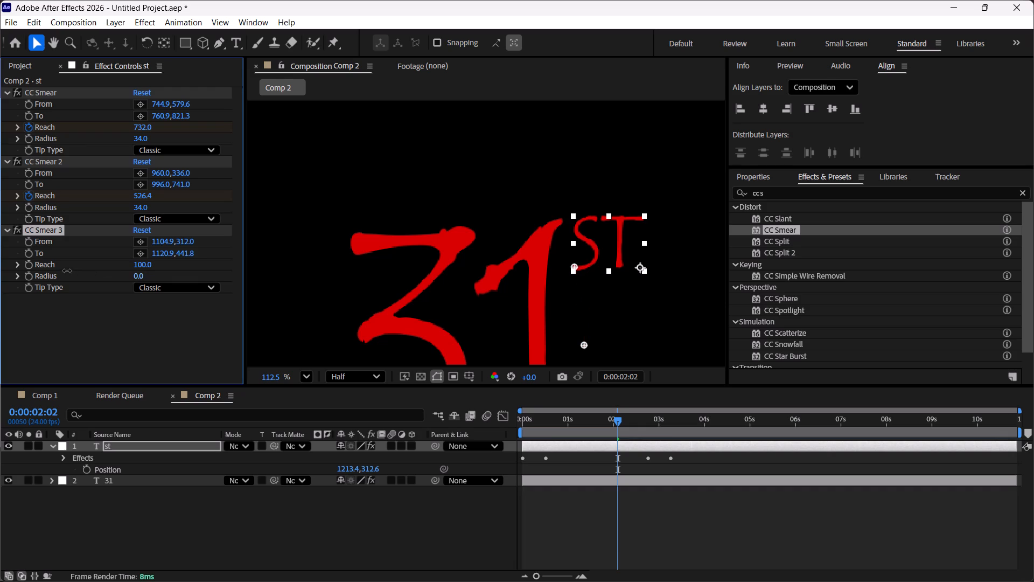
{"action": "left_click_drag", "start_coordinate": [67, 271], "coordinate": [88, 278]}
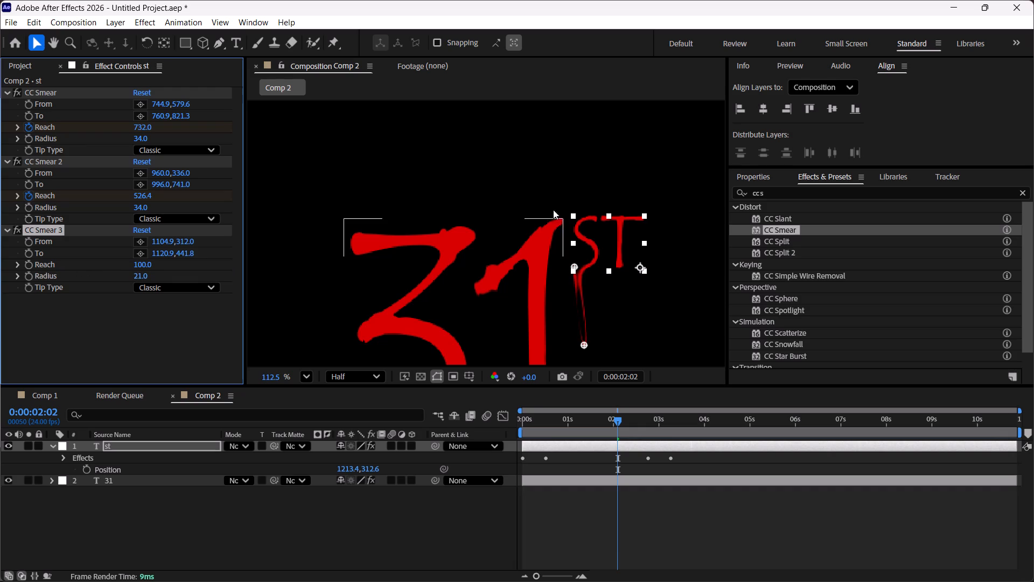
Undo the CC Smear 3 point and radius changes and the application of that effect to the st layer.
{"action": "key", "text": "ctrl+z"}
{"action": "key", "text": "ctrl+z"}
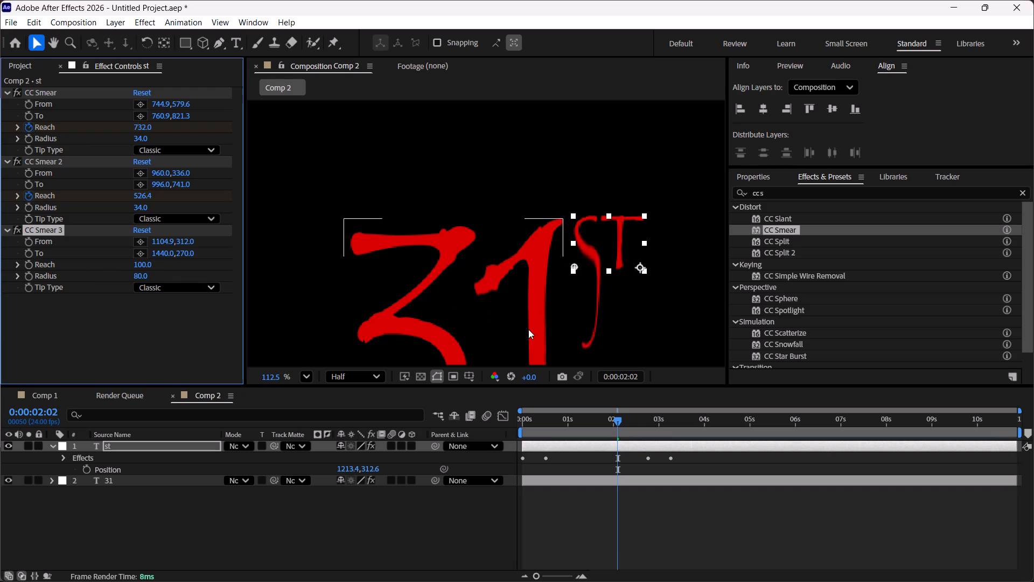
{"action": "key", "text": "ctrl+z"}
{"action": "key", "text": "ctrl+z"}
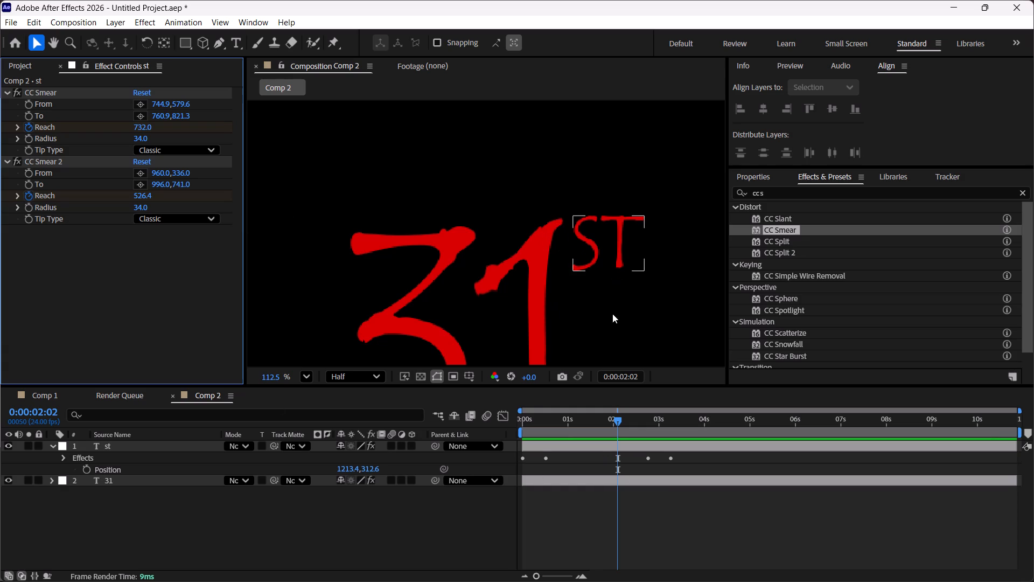
Duplicate the 31 text layer and replace the copy's text with october.
{"action": "scroll", "coordinate": [611, 334], "scroll_direction": "down", "scroll_amount": 5, "text": "ctrl"}
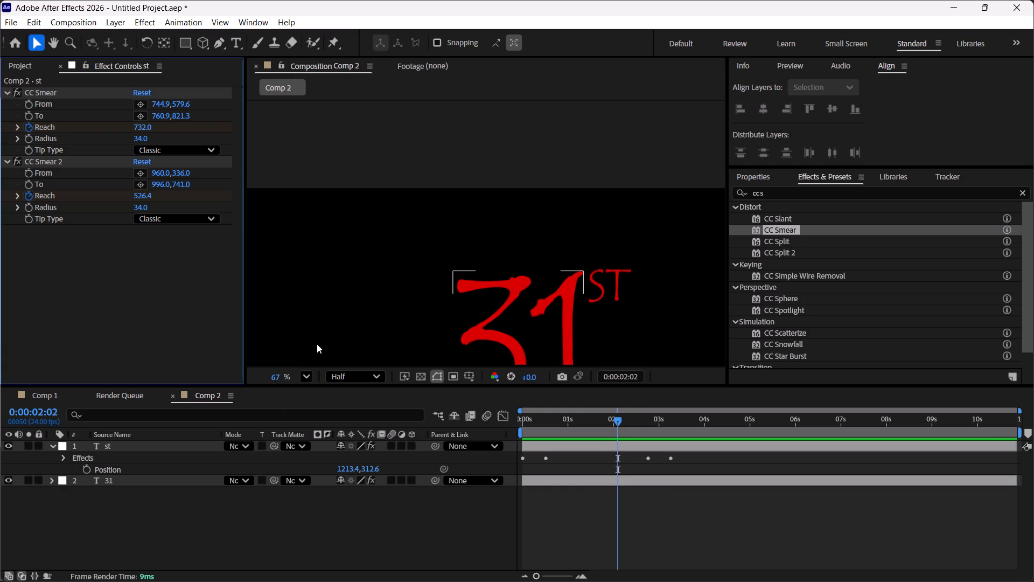
{"action": "left_click", "coordinate": [305, 380]}
{"action": "left_click", "coordinate": [347, 124]}
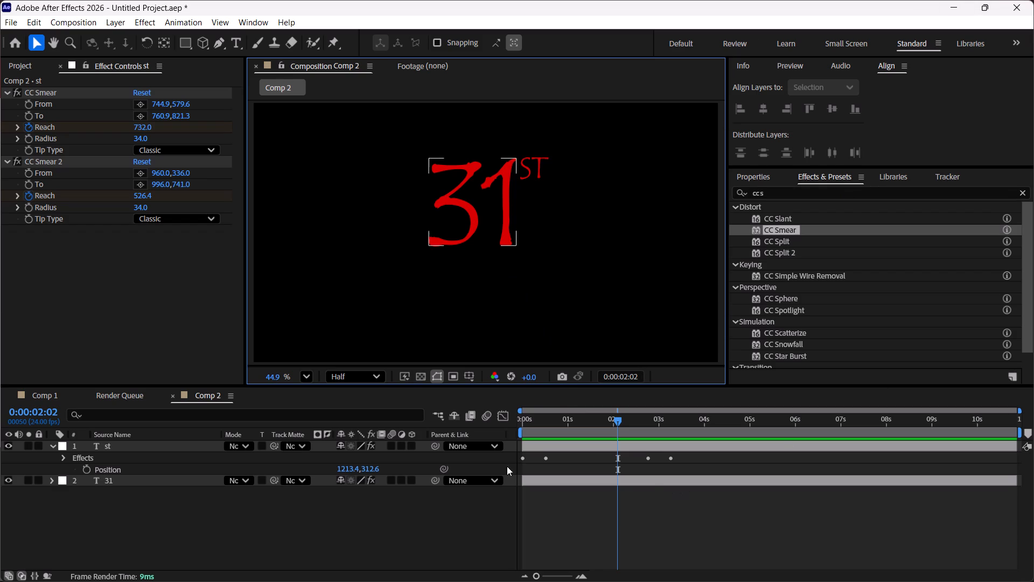
{"action": "left_click", "coordinate": [134, 479]}
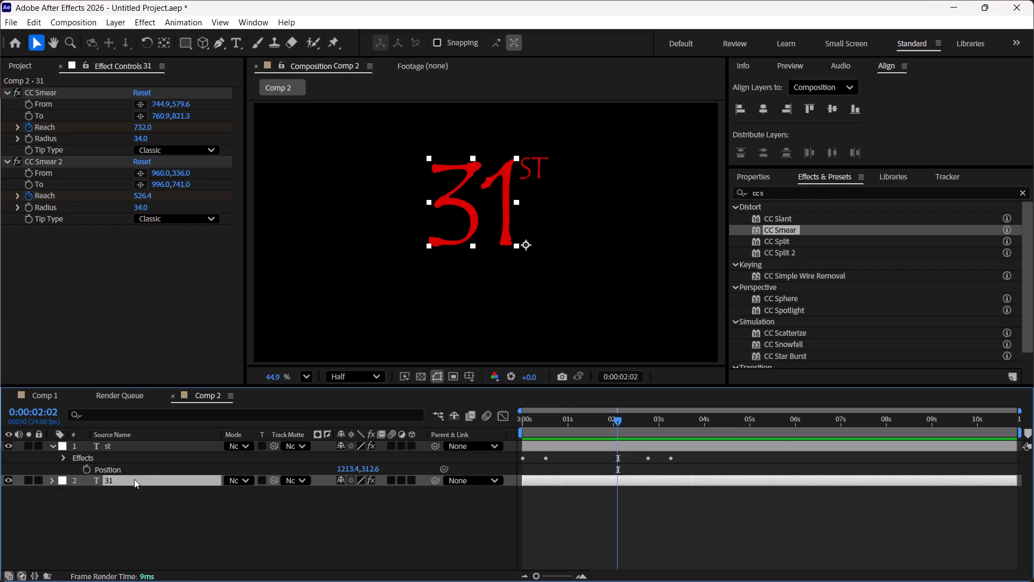
{"action": "key", "text": "ctrl+c"}
{"action": "key", "text": "ctrl+v"}
{"action": "double_click", "coordinate": [141, 482]}
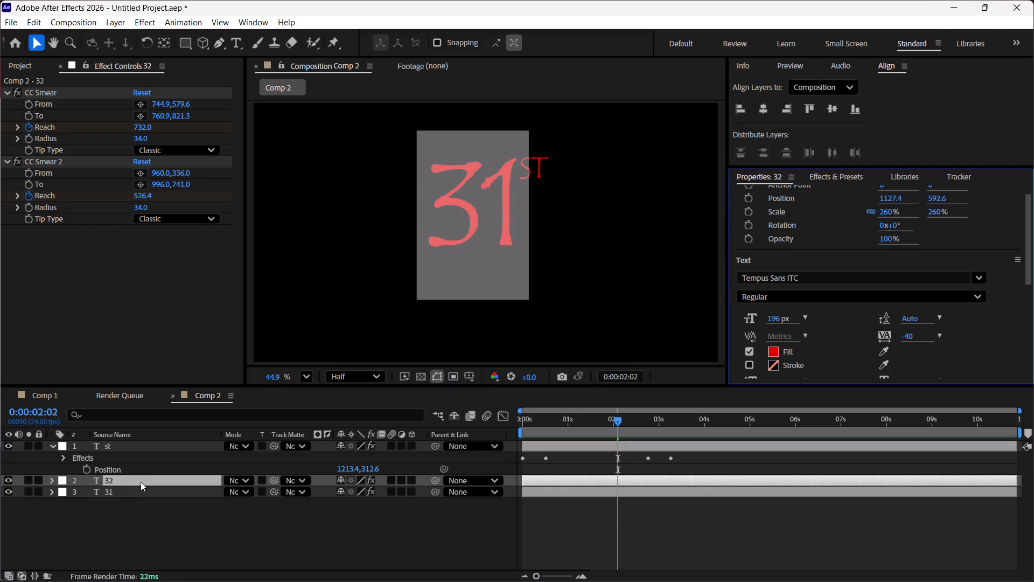
{"action": "type", "text": "october"}
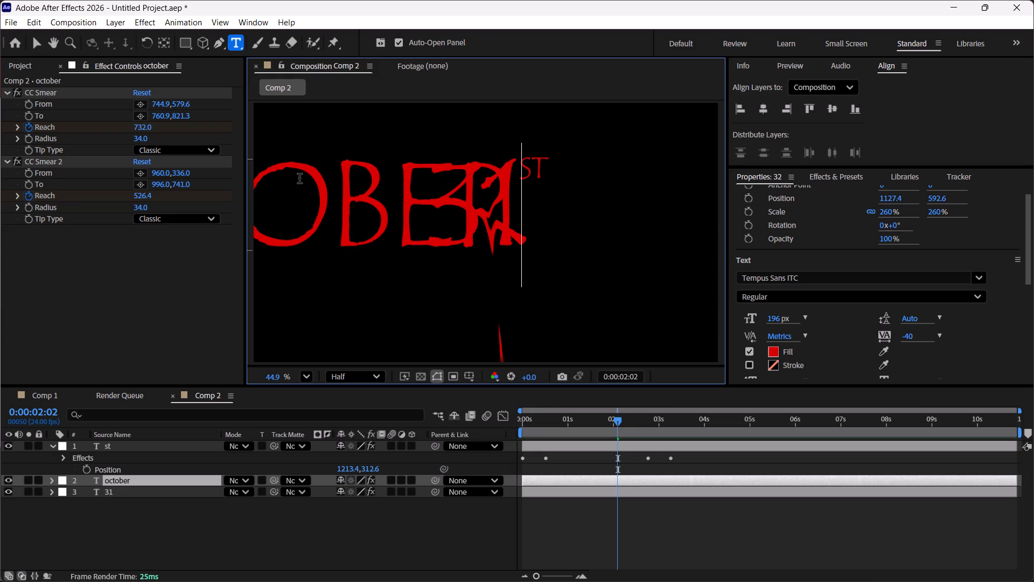
Move the october text below the 31 and scale its layer down to 82%.
{"action": "left_click", "coordinate": [40, 50]}
{"action": "left_click_drag", "start_coordinate": [346, 196], "coordinate": [470, 289]}
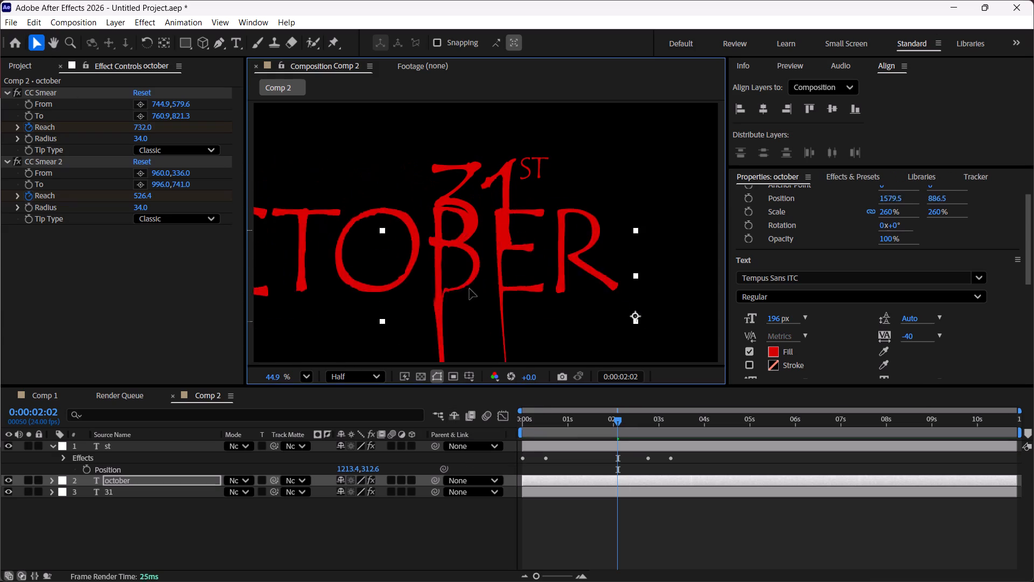
{"action": "left_click_drag", "start_coordinate": [470, 289], "coordinate": [495, 284]}
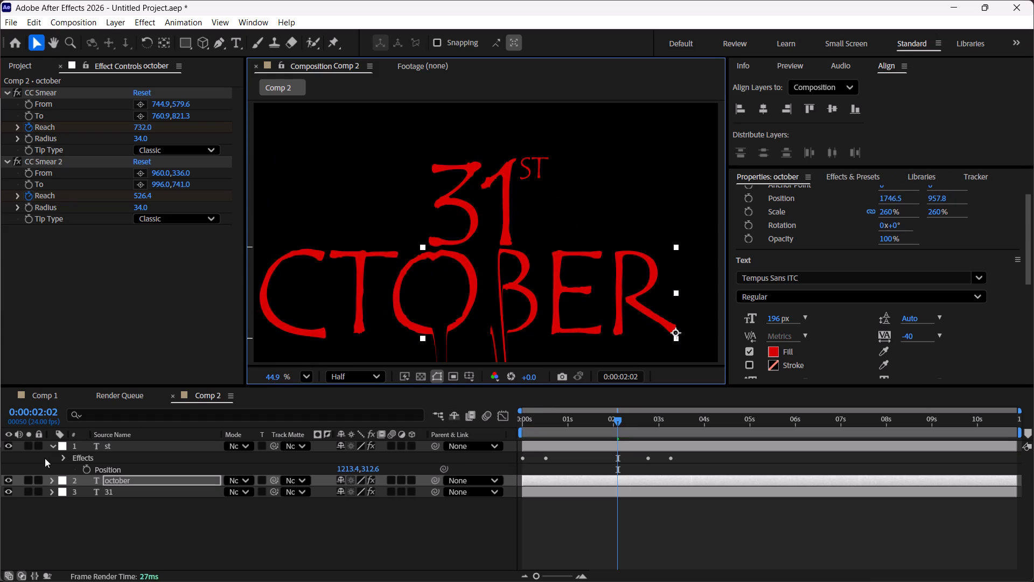
{"action": "key", "text": "s"}
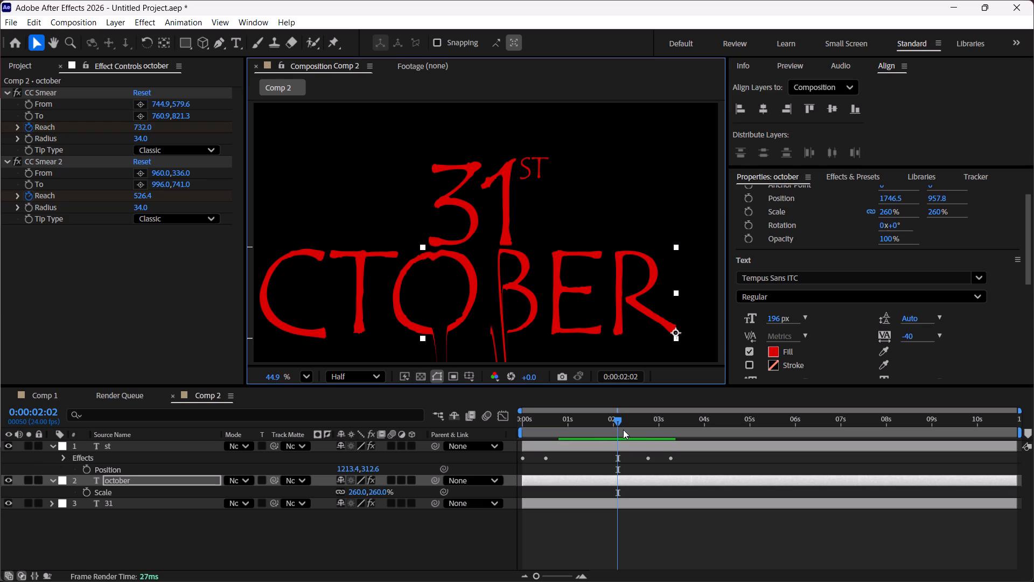
{"action": "left_click_drag", "start_coordinate": [358, 495], "coordinate": [213, 497]}
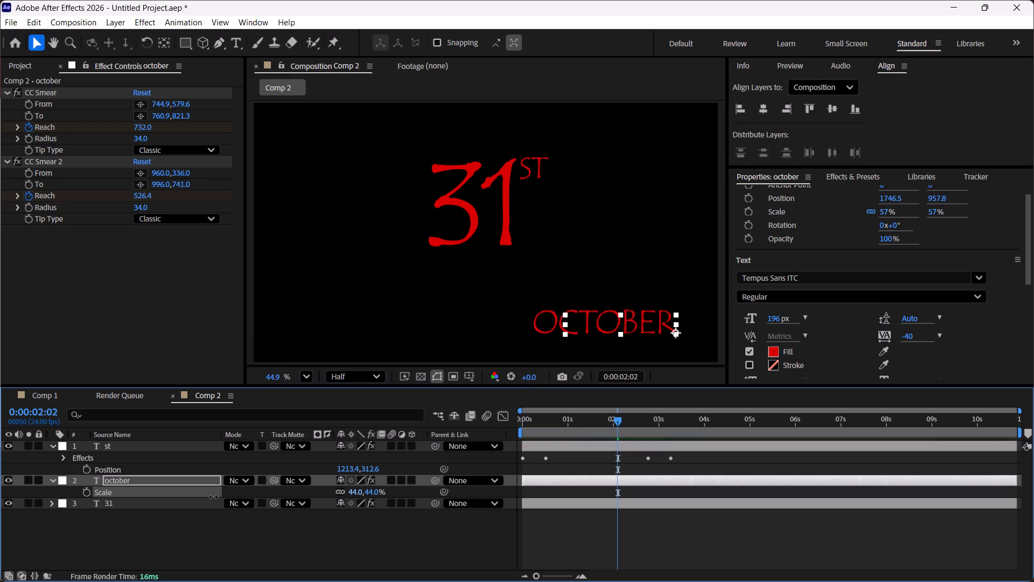
{"action": "left_click_drag", "start_coordinate": [213, 497], "coordinate": [239, 496]}
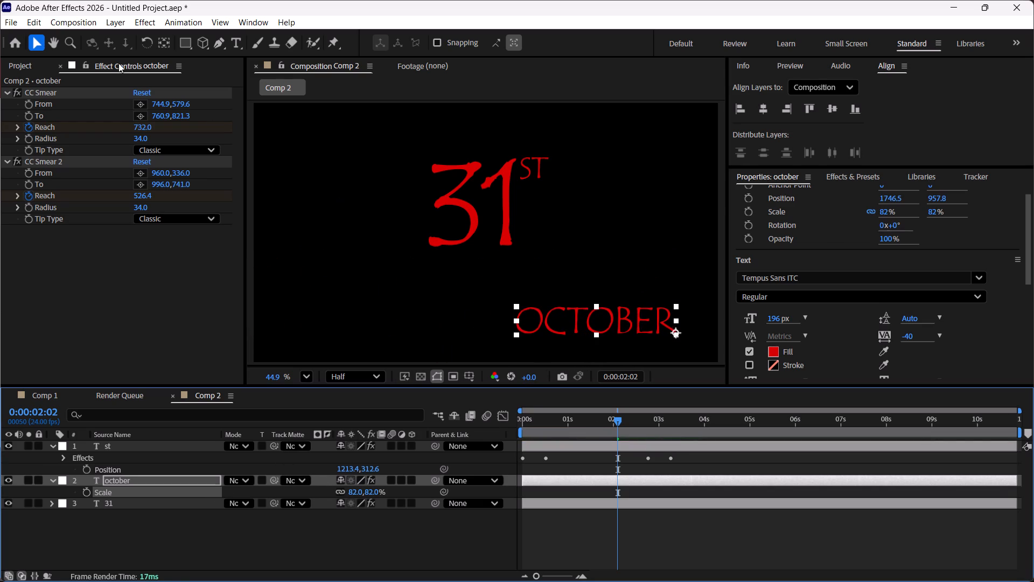
Reposition the october text just above the 31st, at 1301.1, 211.8.
{"action": "left_click_drag", "start_coordinate": [604, 320], "coordinate": [509, 176]}
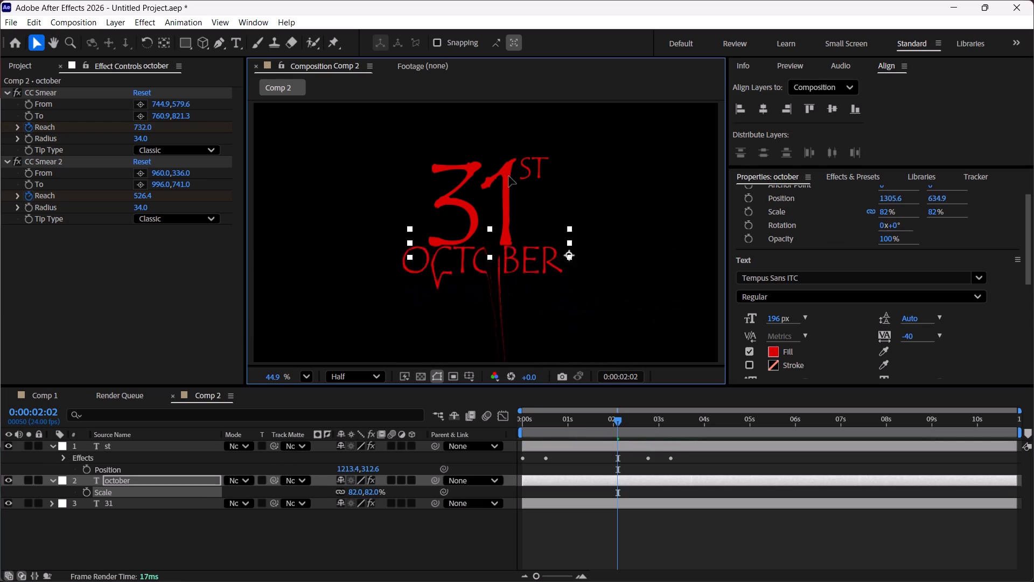
{"action": "left_click_drag", "start_coordinate": [509, 176], "coordinate": [500, 139]}
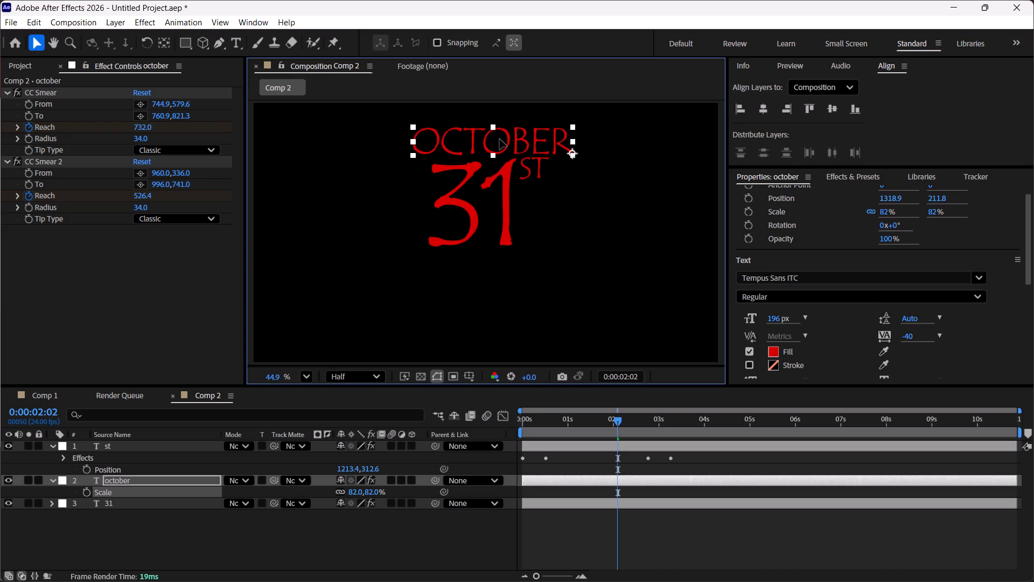
{"action": "left_click_drag", "start_coordinate": [500, 139], "coordinate": [496, 139]}
Play back the composition from the start to review the october text with the drips.
{"action": "left_click_drag", "start_coordinate": [611, 418], "coordinate": [461, 416]}
{"action": "key", "text": "space"}
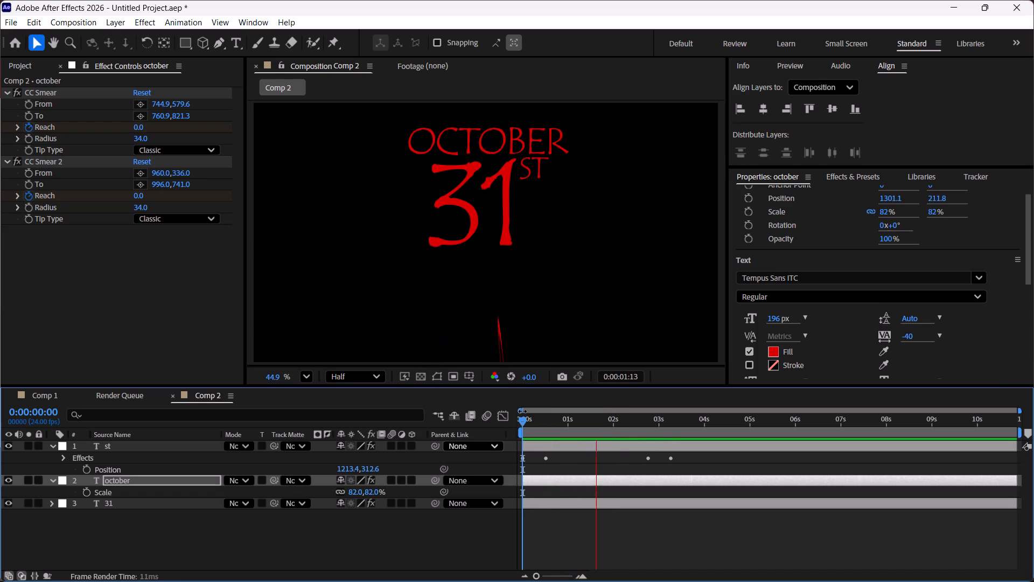
{"action": "key", "text": "space"}
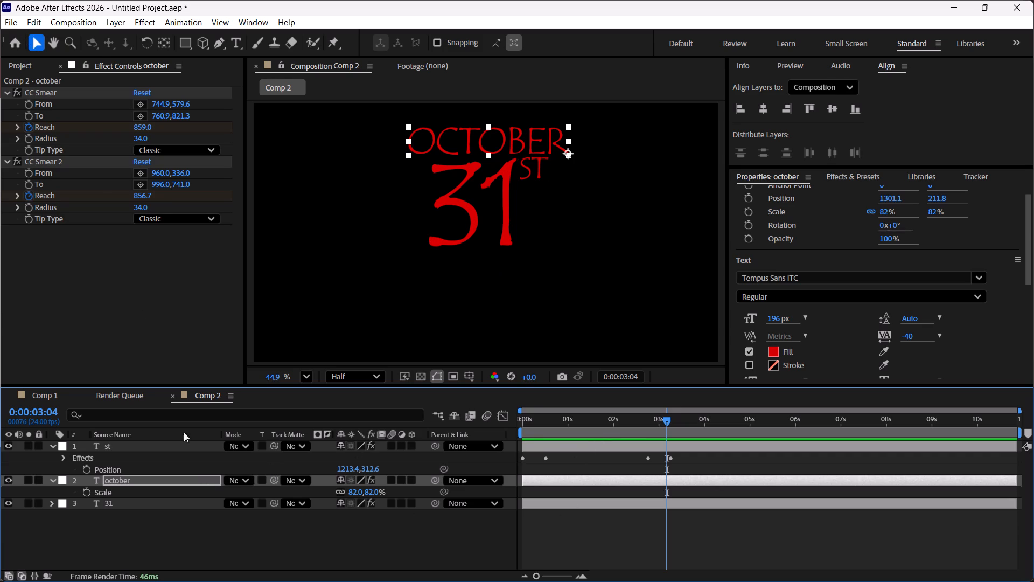
Apply another CC Smear effect to the october layer.
{"action": "left_click", "coordinate": [850, 178]}
{"action": "left_click_drag", "start_coordinate": [777, 228], "coordinate": [123, 475]}
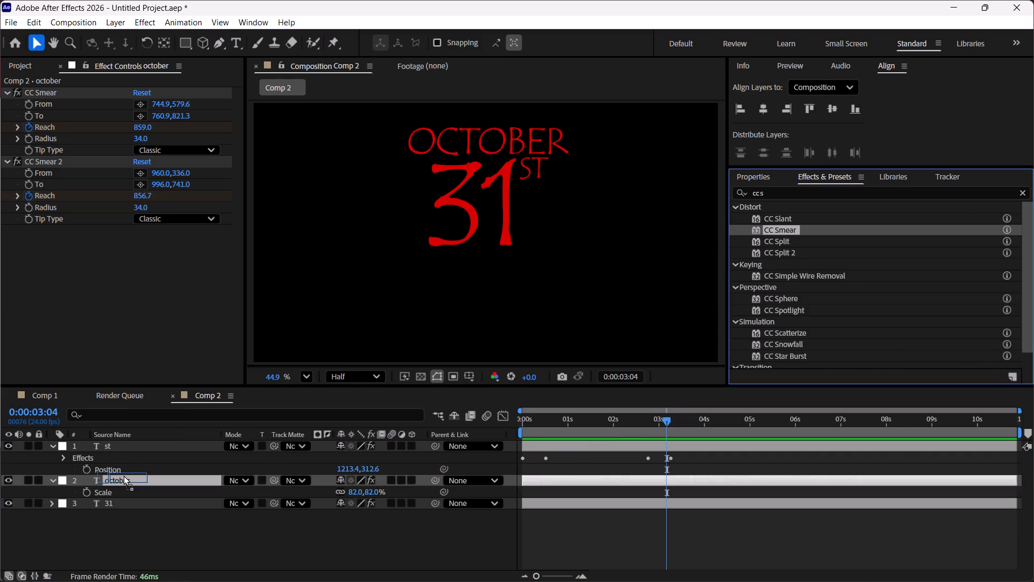
{"action": "left_click_drag", "start_coordinate": [123, 475], "coordinate": [123, 476]}
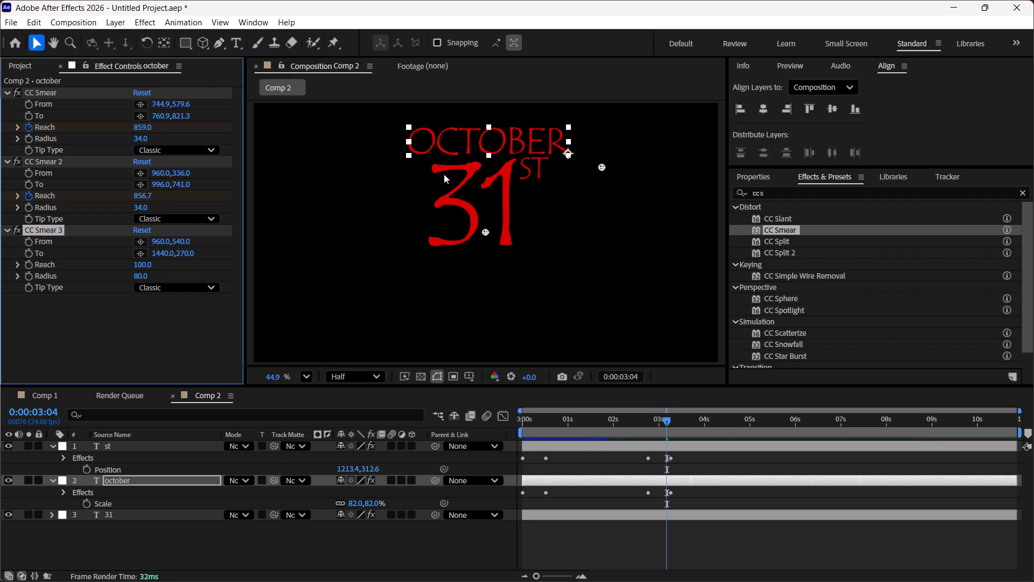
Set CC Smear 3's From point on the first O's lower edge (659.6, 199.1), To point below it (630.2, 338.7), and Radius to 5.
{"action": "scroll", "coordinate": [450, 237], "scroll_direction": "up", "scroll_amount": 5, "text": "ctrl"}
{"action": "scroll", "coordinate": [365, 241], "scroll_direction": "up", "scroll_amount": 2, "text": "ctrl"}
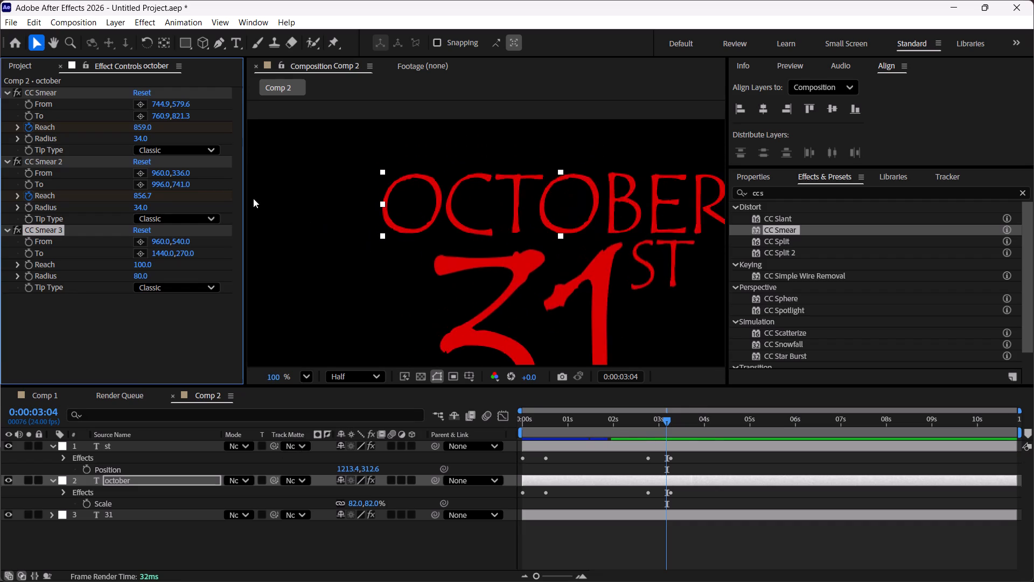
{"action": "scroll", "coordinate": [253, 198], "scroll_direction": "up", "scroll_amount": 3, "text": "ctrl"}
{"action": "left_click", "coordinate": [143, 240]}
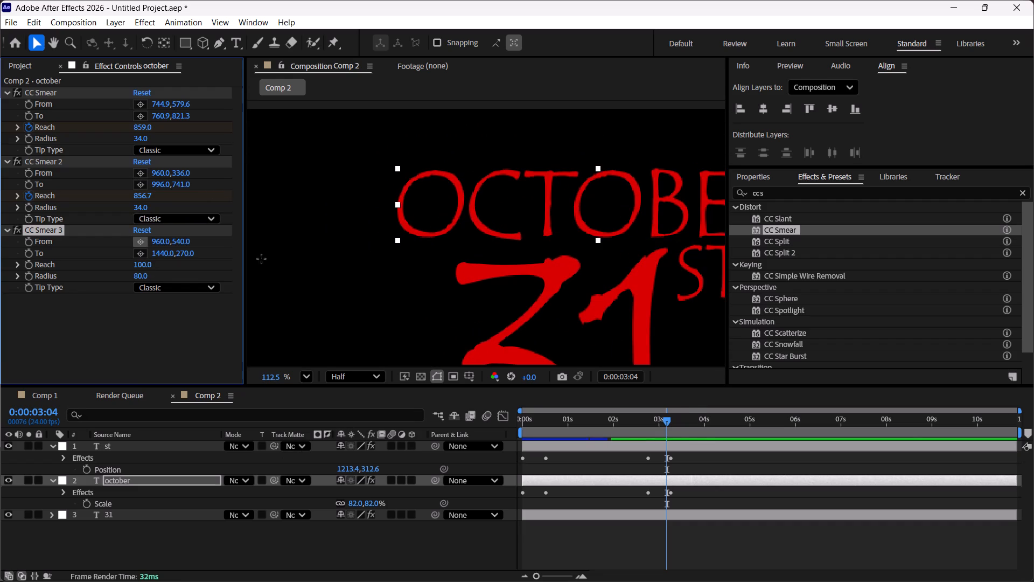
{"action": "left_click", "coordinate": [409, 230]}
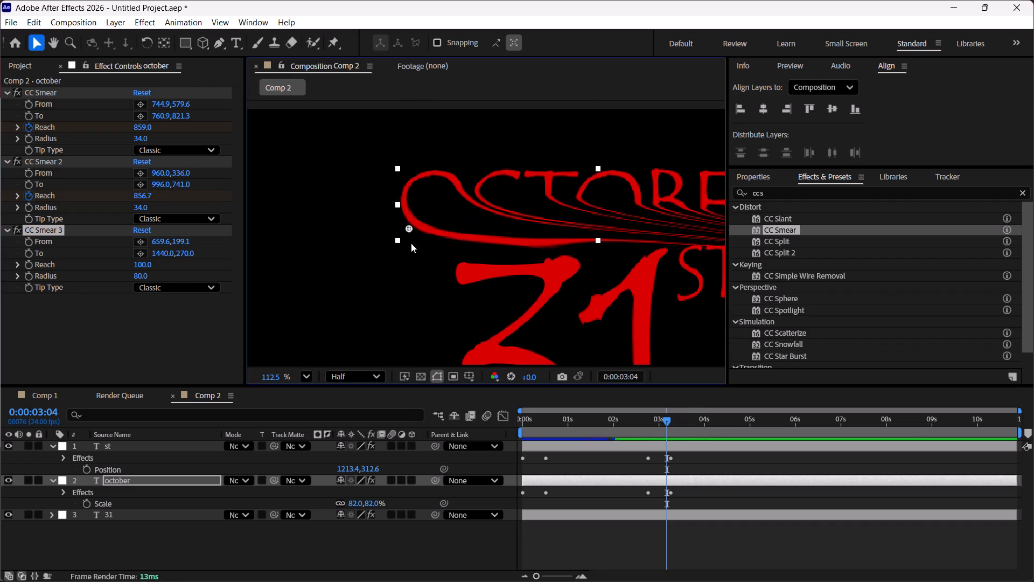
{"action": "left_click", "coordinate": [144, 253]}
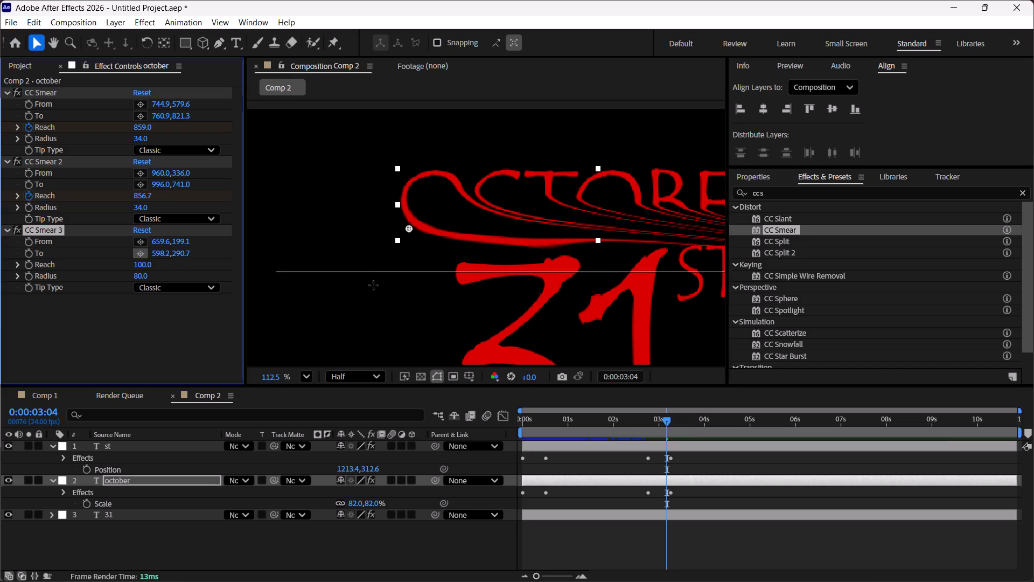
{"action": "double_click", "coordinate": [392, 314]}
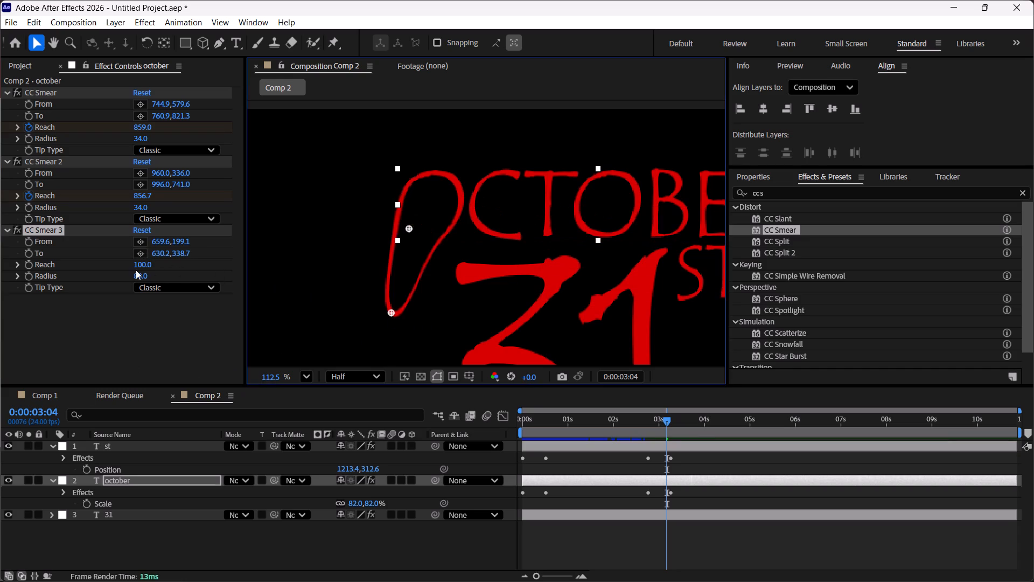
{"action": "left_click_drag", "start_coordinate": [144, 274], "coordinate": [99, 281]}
Play back the composition from the start to check the smear on the first O of october.
{"action": "left_click_drag", "start_coordinate": [660, 420], "coordinate": [498, 420]}
{"action": "key", "text": "space"}
{"action": "key", "text": "space"}
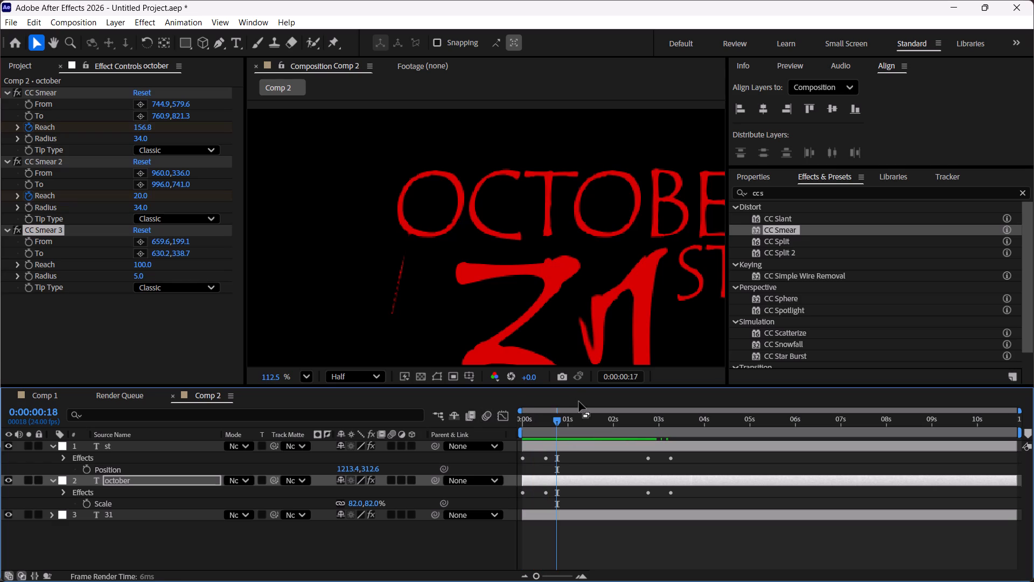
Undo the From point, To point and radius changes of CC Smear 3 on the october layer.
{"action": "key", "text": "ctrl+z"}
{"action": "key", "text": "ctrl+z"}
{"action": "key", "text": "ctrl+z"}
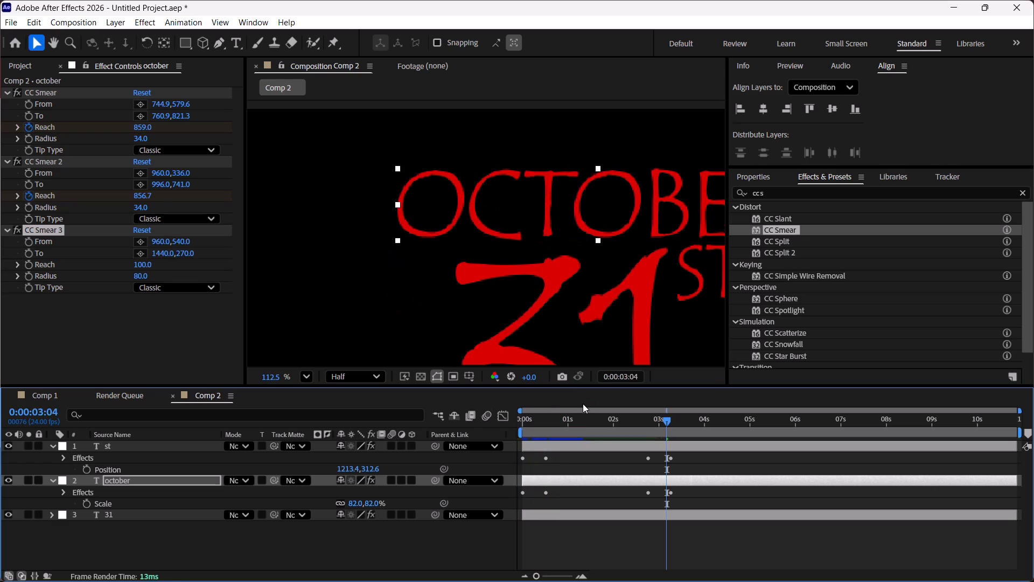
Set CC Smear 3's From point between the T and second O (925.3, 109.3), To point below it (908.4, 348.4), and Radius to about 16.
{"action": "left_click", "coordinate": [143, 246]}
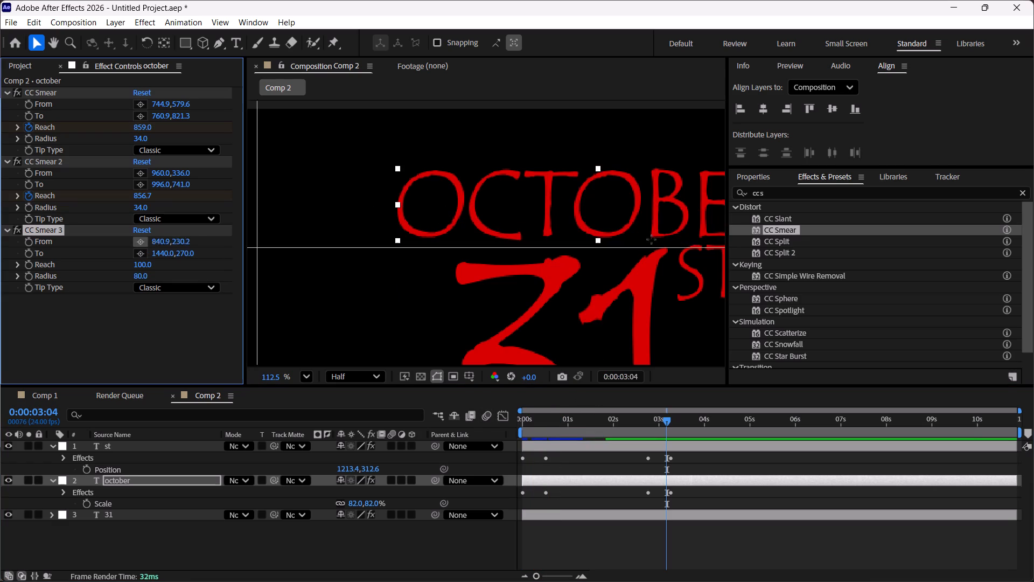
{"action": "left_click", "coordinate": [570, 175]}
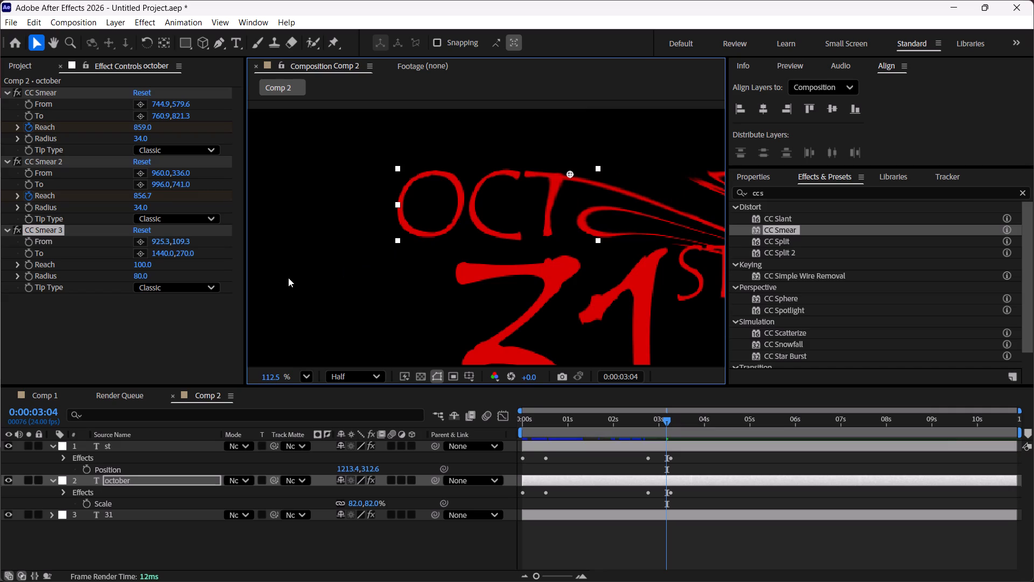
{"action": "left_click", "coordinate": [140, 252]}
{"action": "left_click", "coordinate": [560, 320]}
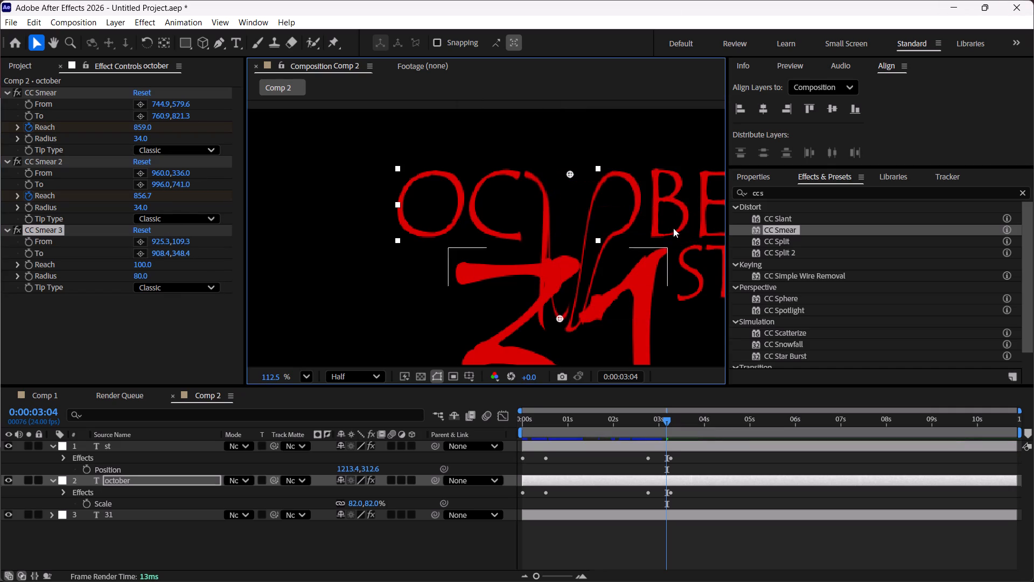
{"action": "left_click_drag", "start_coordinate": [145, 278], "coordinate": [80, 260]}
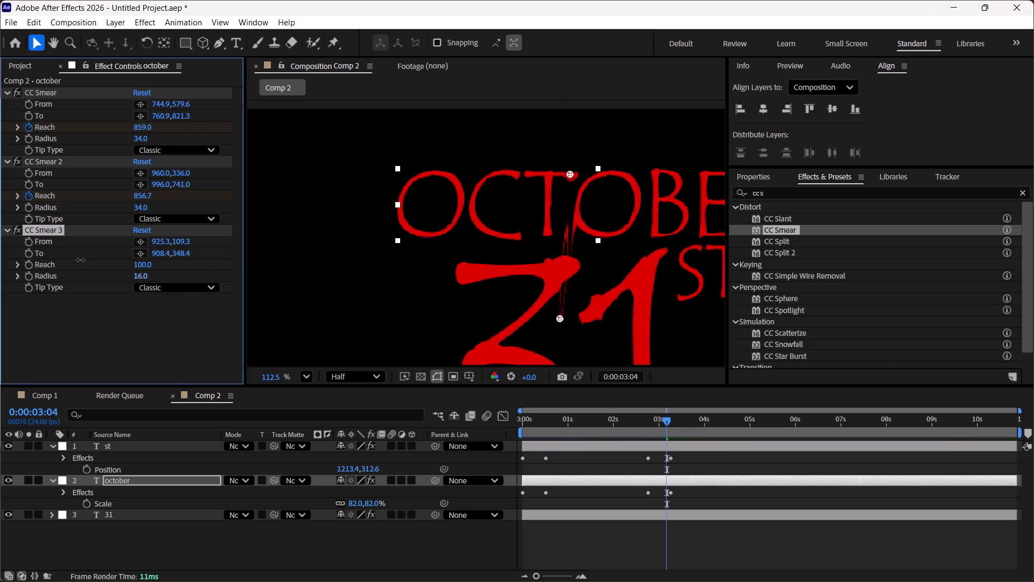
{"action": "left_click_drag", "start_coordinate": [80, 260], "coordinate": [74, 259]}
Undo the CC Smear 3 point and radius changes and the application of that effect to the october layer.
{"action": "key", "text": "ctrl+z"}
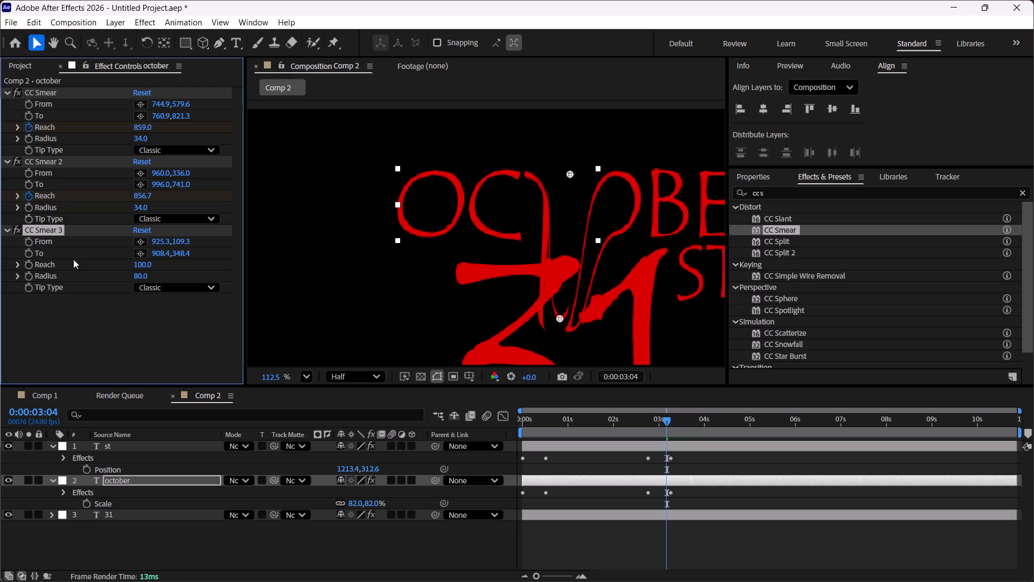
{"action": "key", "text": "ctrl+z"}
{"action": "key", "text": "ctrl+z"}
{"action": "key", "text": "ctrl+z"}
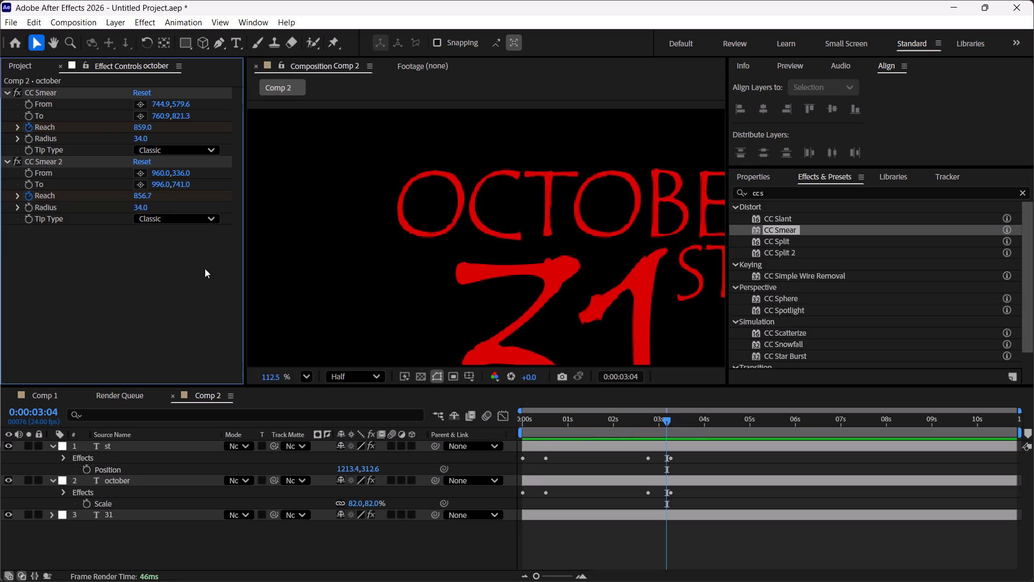
Return the playhead to the start of Comp 2 and add the composition to the render queue.
{"action": "scroll", "coordinate": [461, 456], "scroll_direction": "down", "scroll_amount": 1, "text": "ctrl"}
{"action": "scroll", "coordinate": [693, 476], "scroll_direction": "down", "scroll_amount": 6, "text": "ctrl"}
{"action": "left_click_drag", "start_coordinate": [659, 422], "coordinate": [467, 422]}
{"action": "scroll", "coordinate": [820, 365], "scroll_direction": "down", "scroll_amount": 3, "text": "ctrl"}
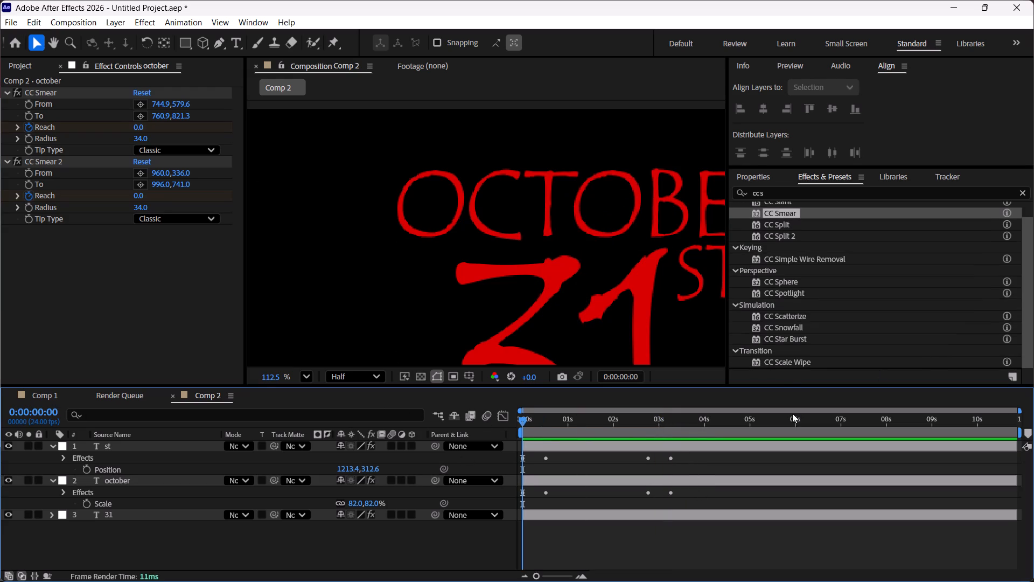
{"action": "left_click", "coordinate": [8, 29]}
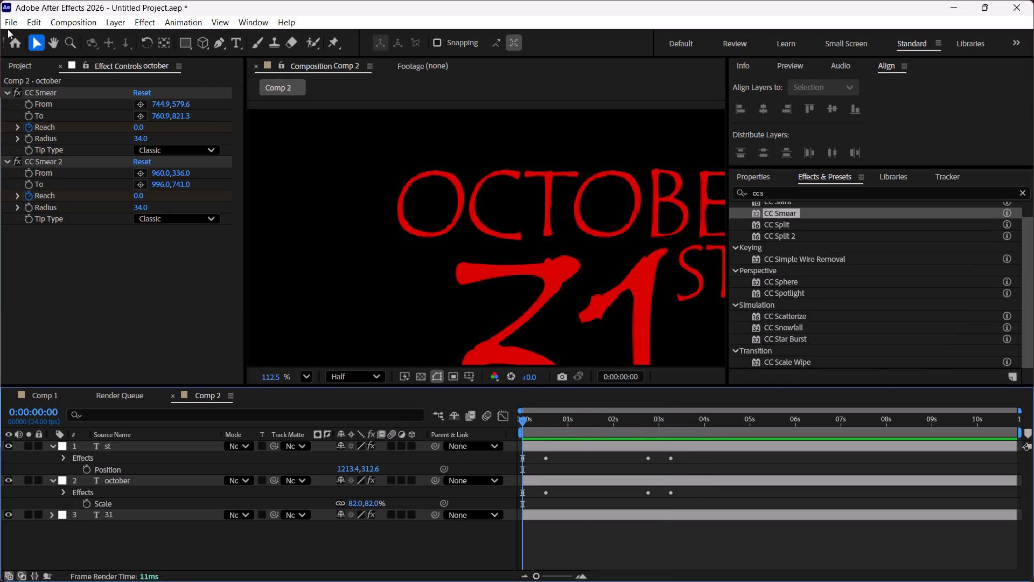
{"action": "left_click", "coordinate": [9, 18]}
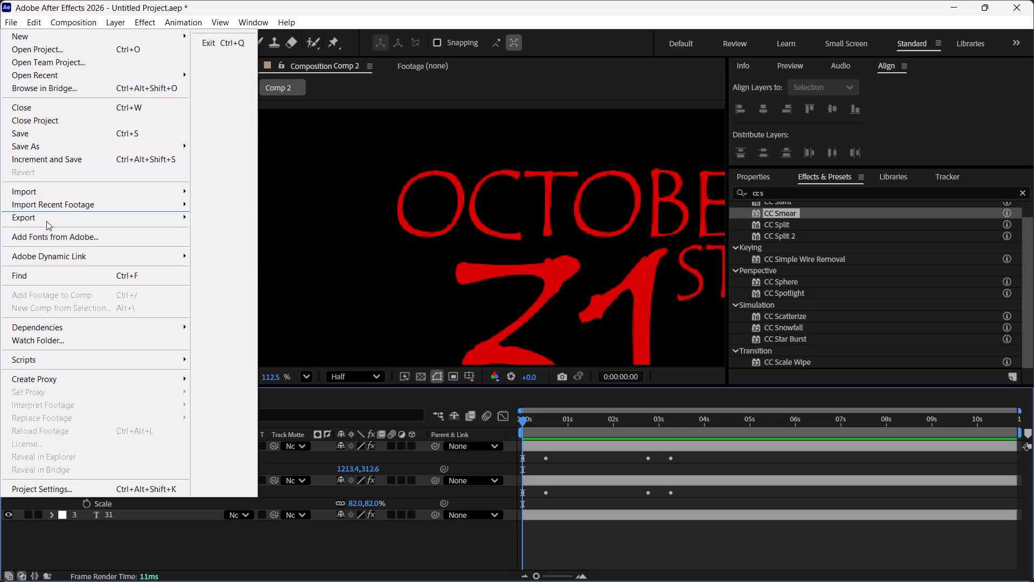
{"action": "left_click", "coordinate": [46, 221]}
{"action": "left_click", "coordinate": [282, 233]}
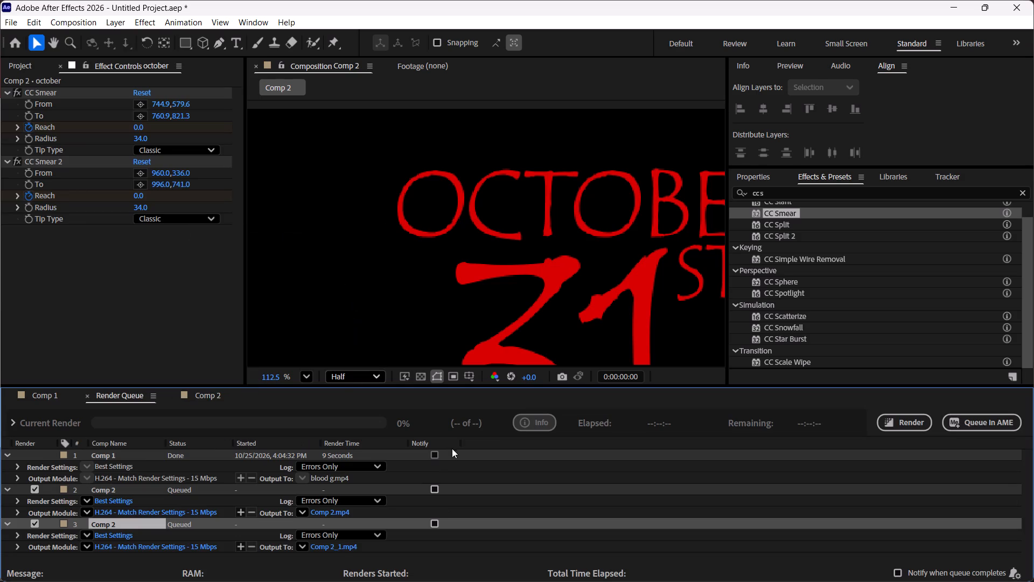
Set the newly queued Comp 2 item's output file to oct 31 in the Downloads folder, in H.264 format.
{"action": "left_click", "coordinate": [332, 547]}
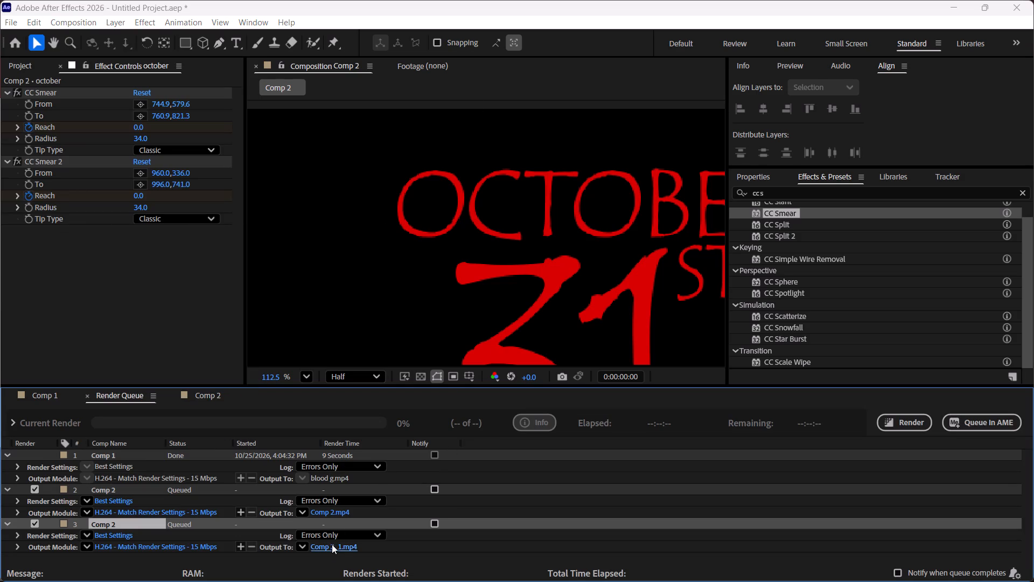
{"action": "type", "text": "oct 31"}
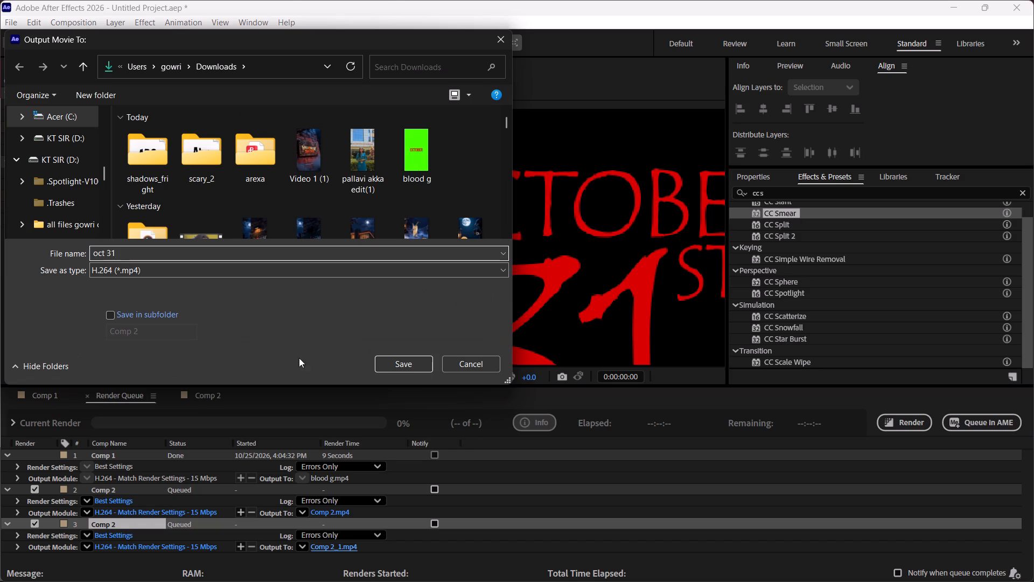
{"action": "scroll", "coordinate": [78, 179], "scroll_direction": "down", "scroll_amount": 1}
{"action": "scroll", "coordinate": [78, 179], "scroll_direction": "up", "scroll_amount": 1}
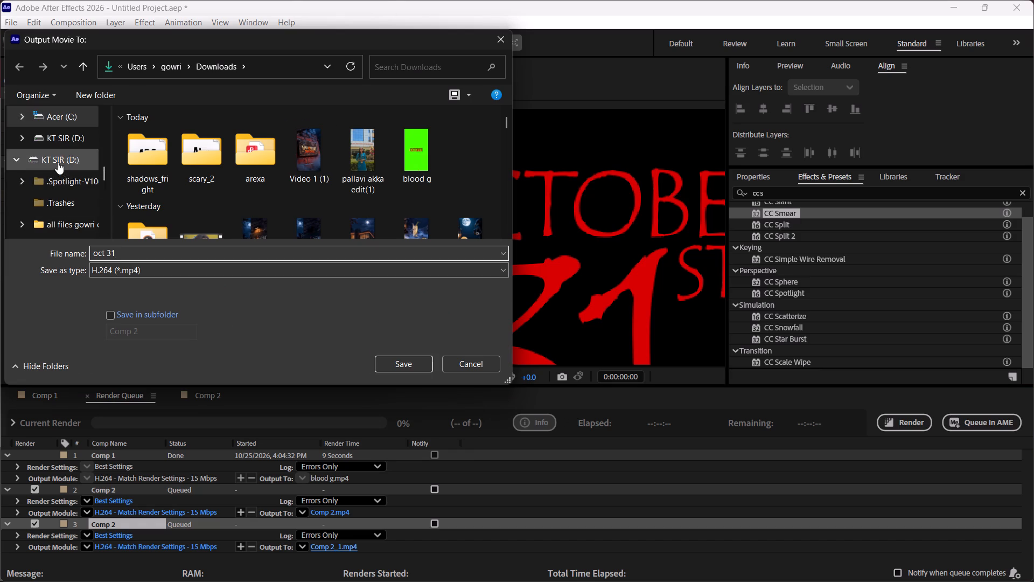
{"action": "scroll", "coordinate": [51, 156], "scroll_direction": "up", "scroll_amount": 1}
{"action": "scroll", "coordinate": [51, 156], "scroll_direction": "down", "scroll_amount": 1}
{"action": "scroll", "coordinate": [51, 156], "scroll_direction": "up", "scroll_amount": 5}
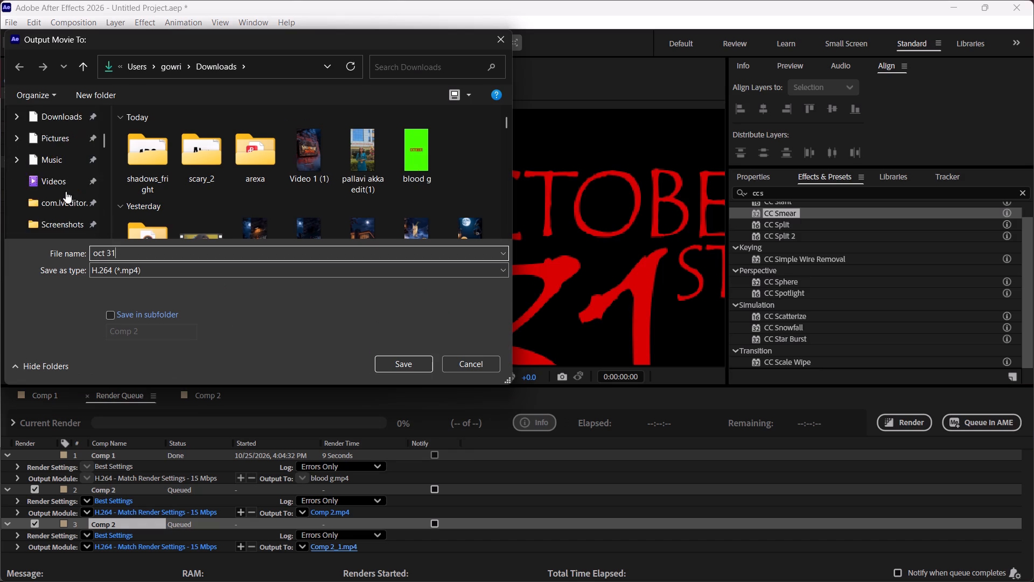
{"action": "left_click", "coordinate": [64, 184]}
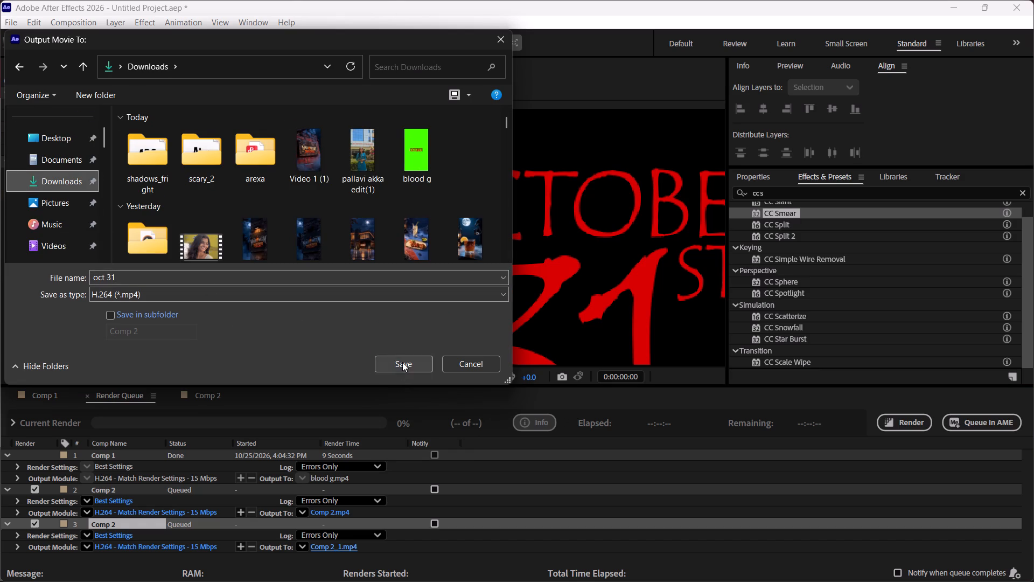
{"action": "left_click", "coordinate": [402, 362]}
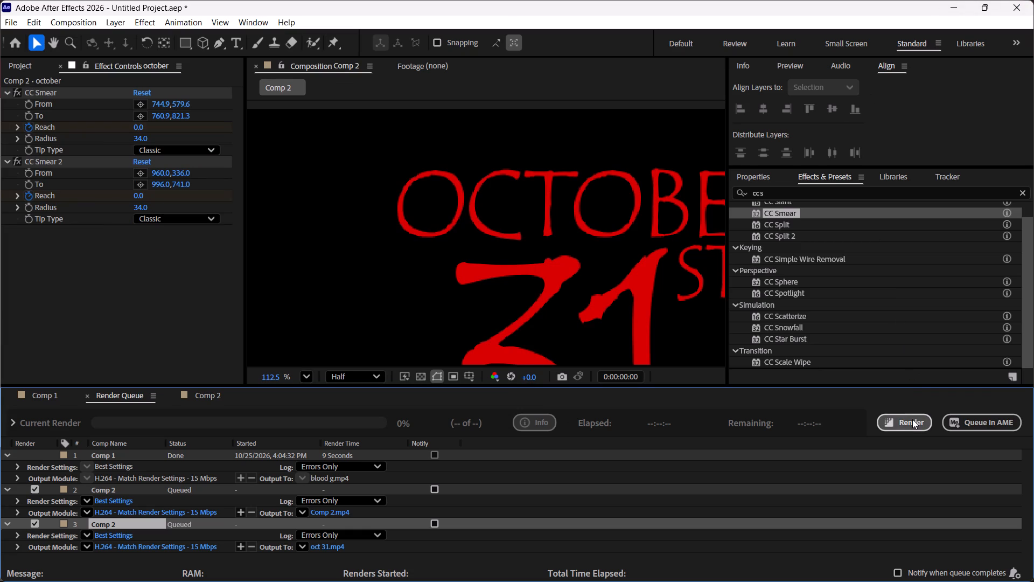
Start rendering the queued Comp 2 items.
{"action": "left_click", "coordinate": [912, 419]}
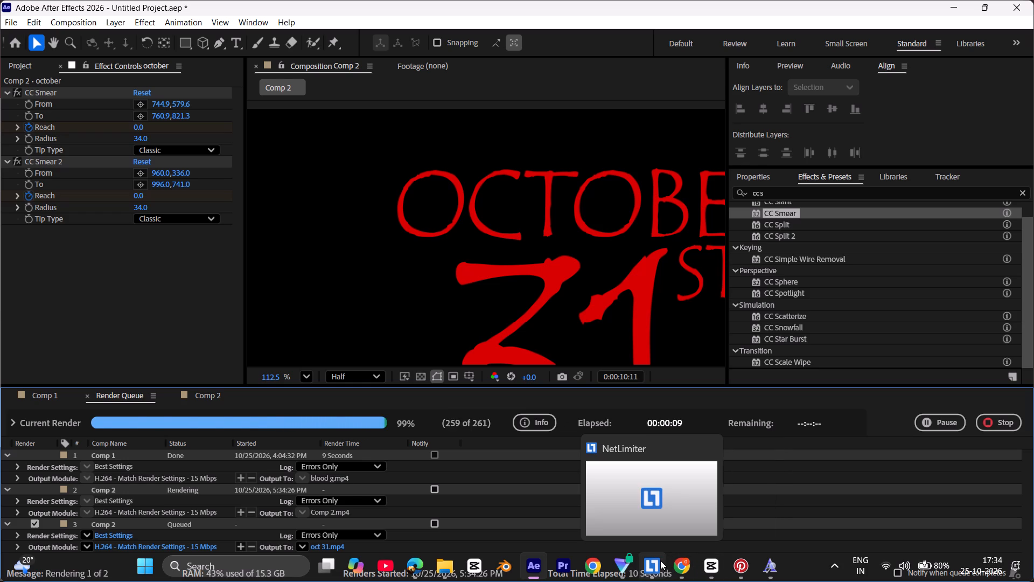
Switch to the 1025 project in CapCut and play back its timeline from about 7 seconds.
{"action": "left_click", "coordinate": [708, 578]}
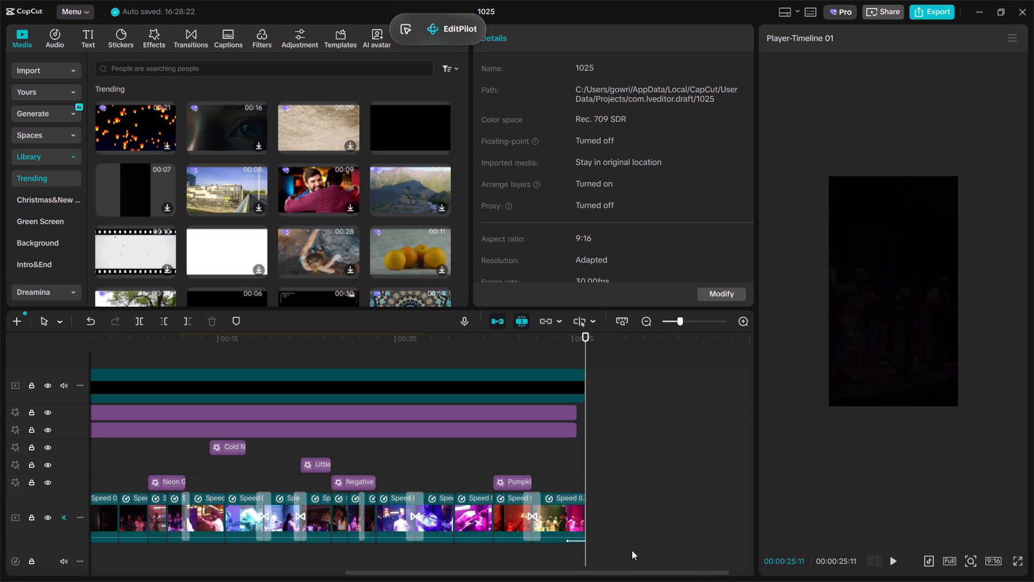
{"action": "left_click", "coordinate": [432, 460]}
{"action": "left_click_drag", "start_coordinate": [432, 460], "coordinate": [7, 386]}
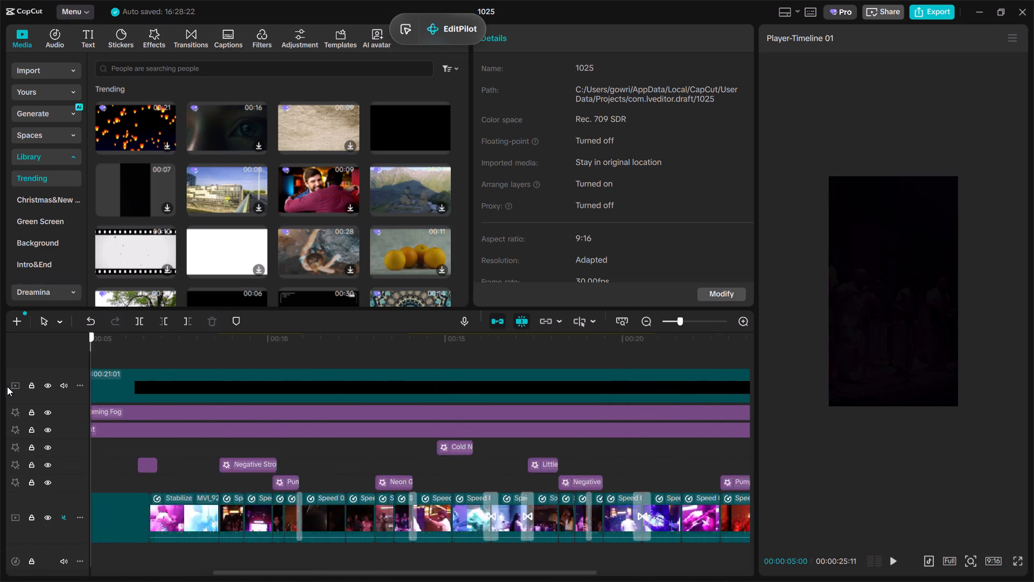
{"action": "left_click_drag", "start_coordinate": [7, 386], "coordinate": [385, 438]}
{"action": "key", "text": "space"}
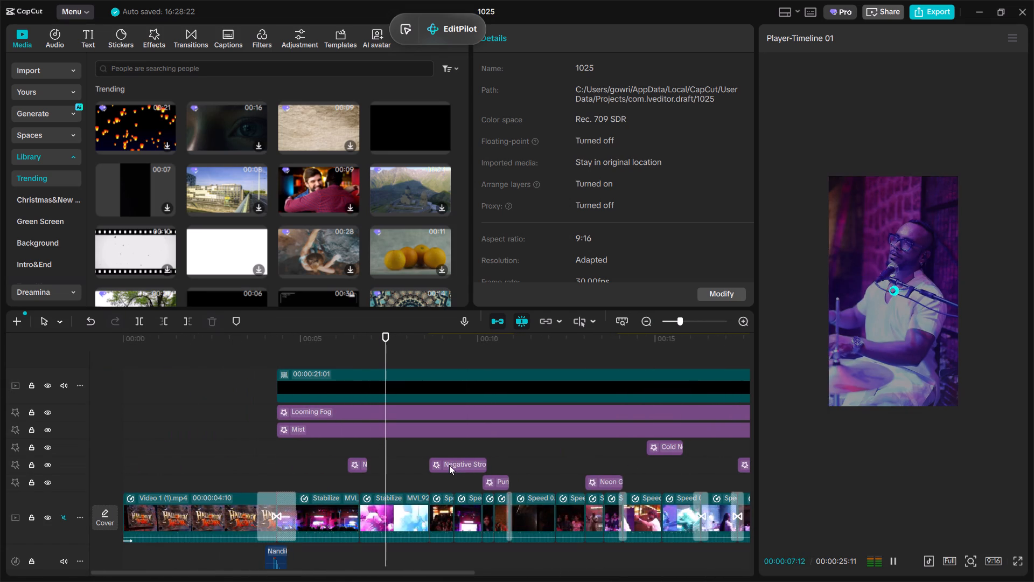
{"action": "key", "text": "space"}
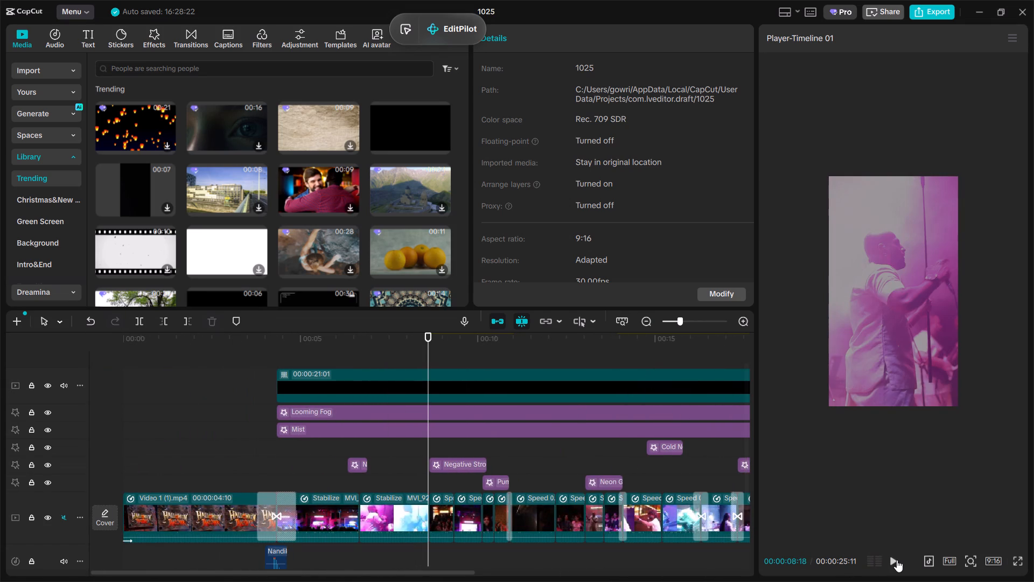
Choose FxSound Speakers (FxSound Audio Enhancer) as the system's sound output device.
{"action": "left_click", "coordinate": [910, 565]}
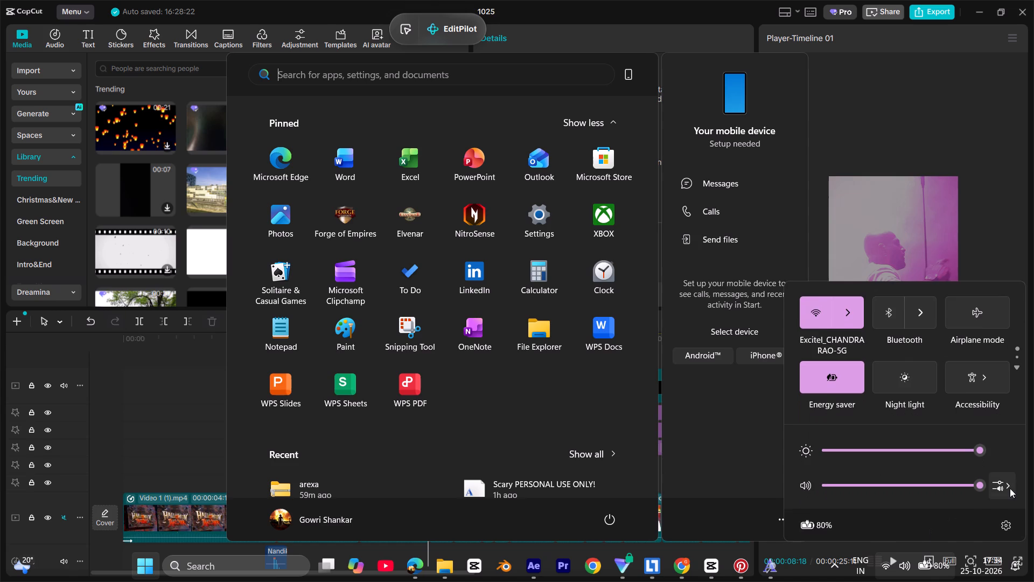
{"action": "left_click", "coordinate": [1010, 488]}
{"action": "left_click", "coordinate": [861, 403]}
Place the CapCut playhead at 00:00:01:06 on the opening Halloween Takeover clip.
{"action": "left_click", "coordinate": [166, 448]}
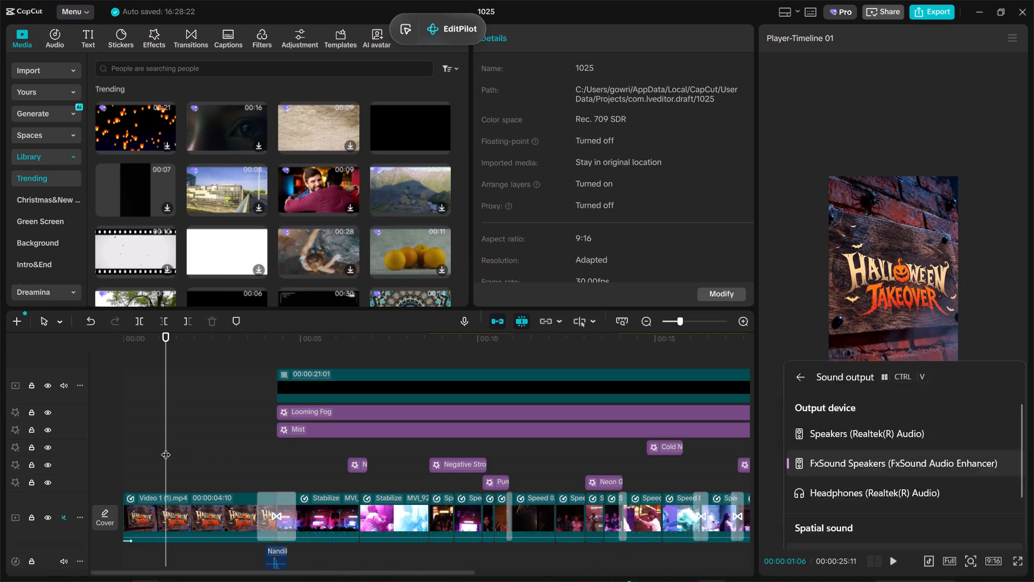
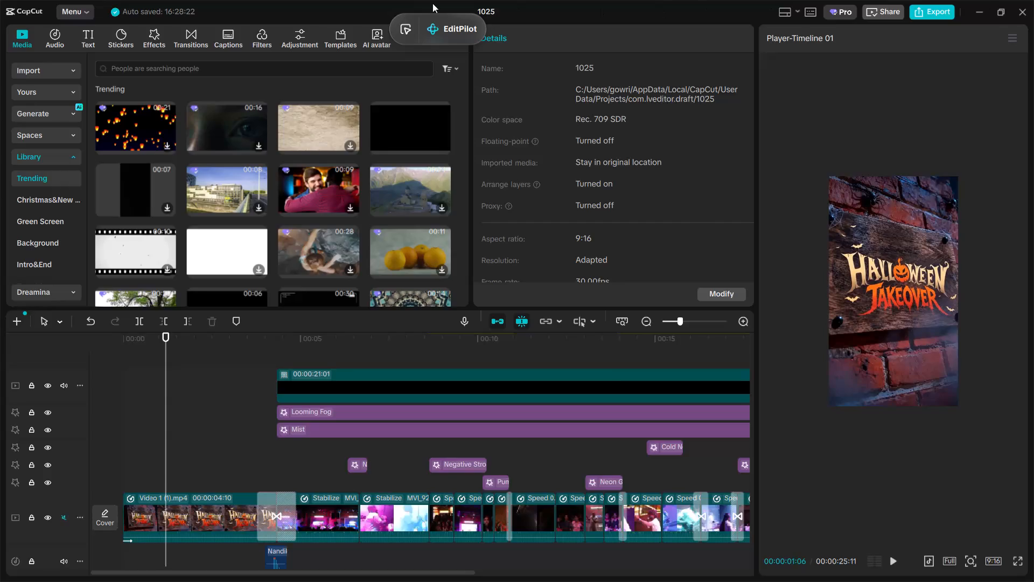
Import the oct 31 video from the Downloads folder into the project's media.
{"action": "left_click", "coordinate": [43, 72]}
{"action": "left_click", "coordinate": [53, 70]}
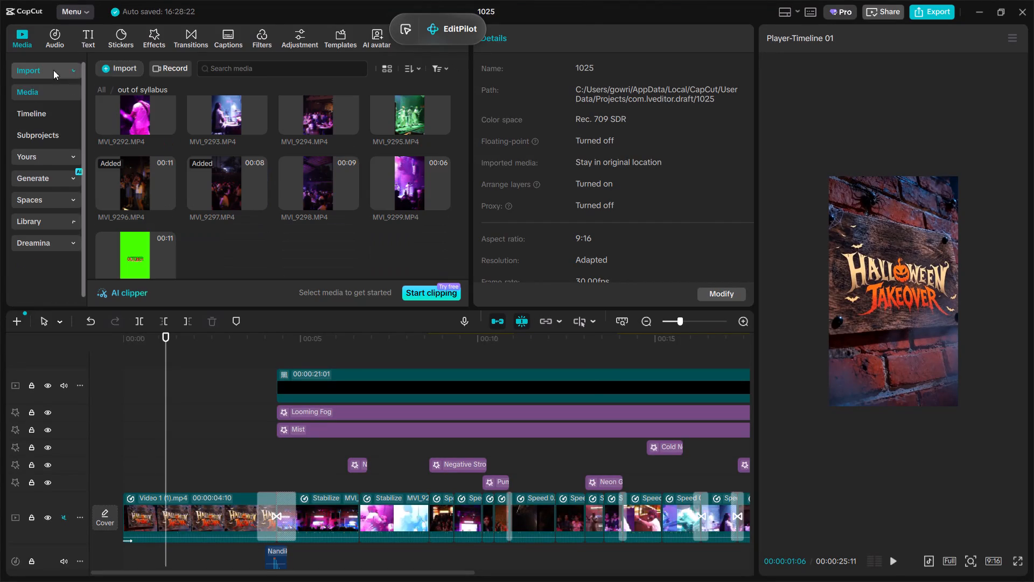
{"action": "left_click", "coordinate": [113, 67]}
{"action": "left_click", "coordinate": [131, 91]}
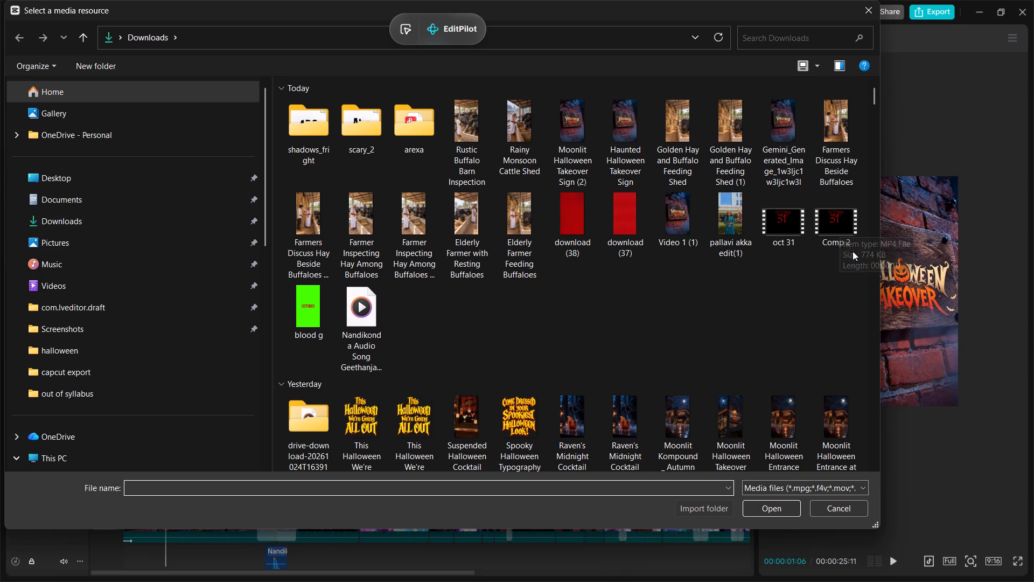
{"action": "double_click", "coordinate": [779, 215]}
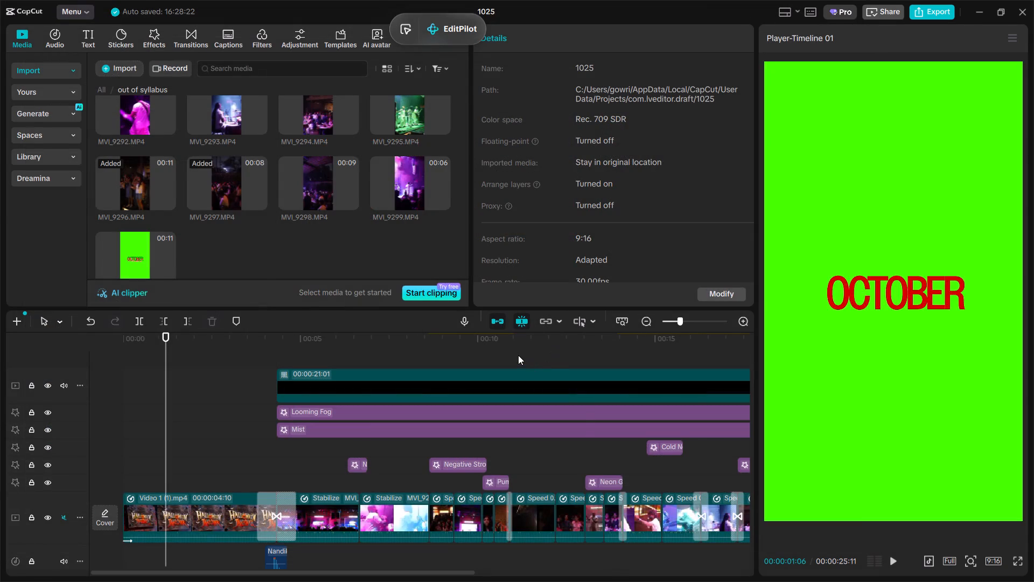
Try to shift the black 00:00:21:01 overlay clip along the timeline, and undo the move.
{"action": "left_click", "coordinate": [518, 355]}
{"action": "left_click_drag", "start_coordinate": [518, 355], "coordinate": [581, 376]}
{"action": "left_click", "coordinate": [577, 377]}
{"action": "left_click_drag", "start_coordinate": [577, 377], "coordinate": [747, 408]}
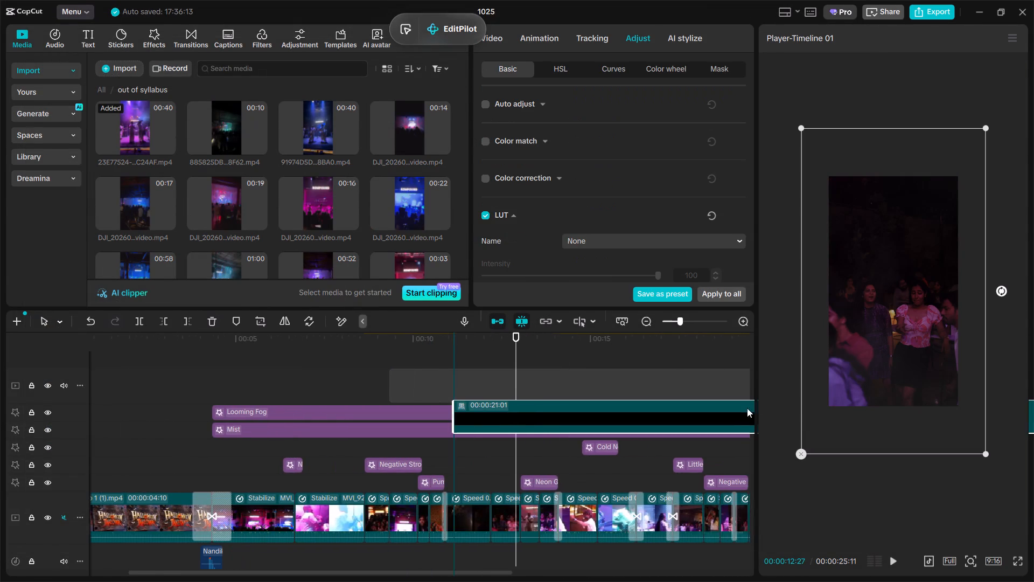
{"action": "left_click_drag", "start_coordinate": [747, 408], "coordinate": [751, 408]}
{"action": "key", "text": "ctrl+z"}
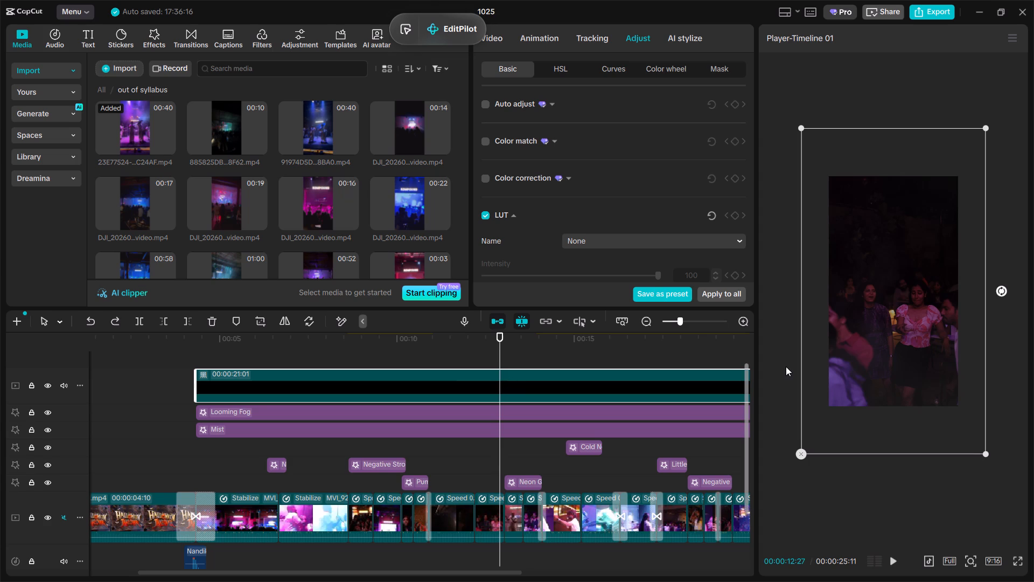
Place oct 31.mp4 on a new track above the black overlay clip, starting at about 14 seconds.
{"action": "scroll", "coordinate": [269, 221], "scroll_direction": "down", "scroll_amount": 9}
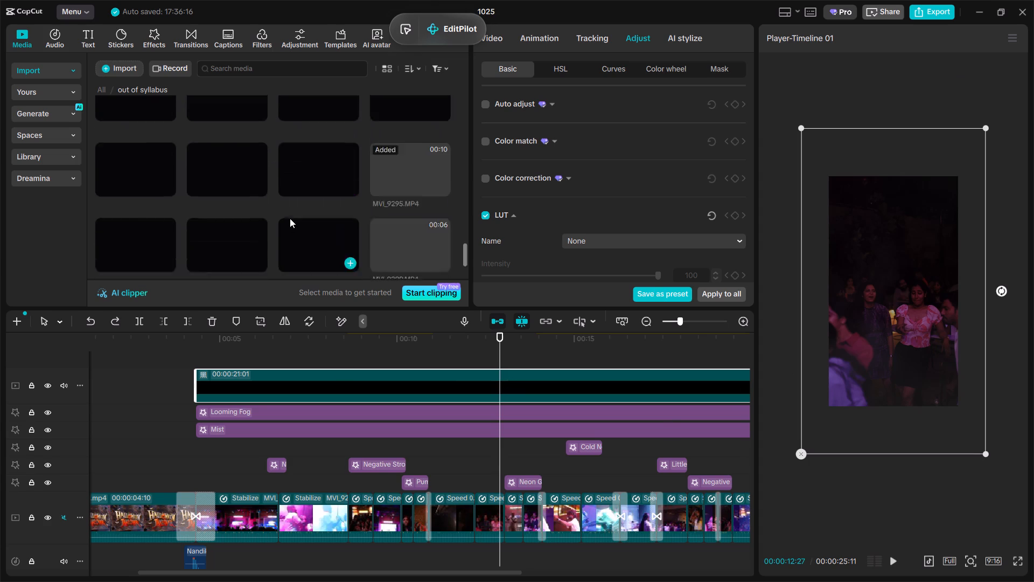
{"action": "scroll", "coordinate": [290, 218], "scroll_direction": "down", "scroll_amount": 2}
{"action": "left_click", "coordinate": [244, 221]}
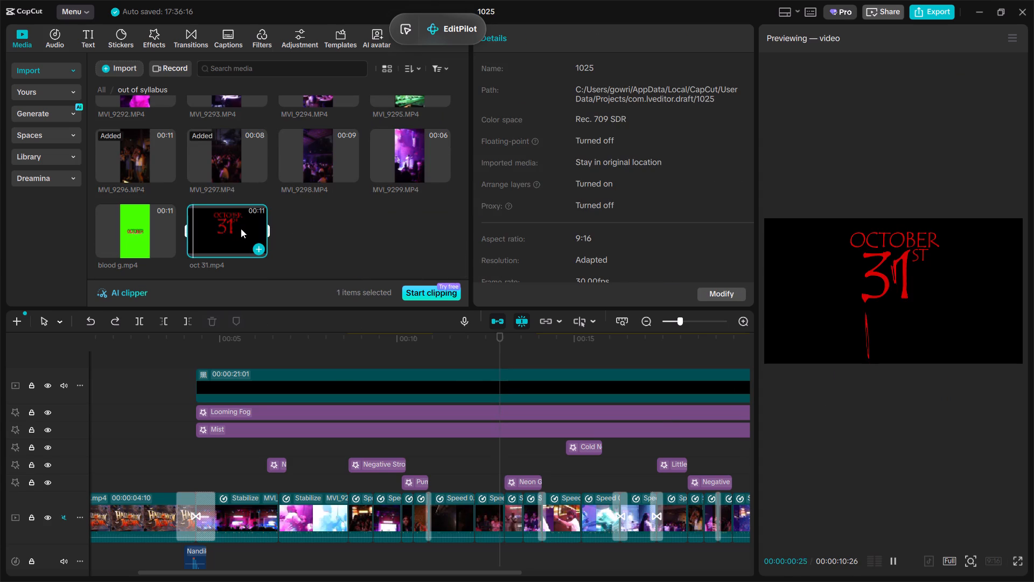
{"action": "left_click_drag", "start_coordinate": [241, 228], "coordinate": [537, 361]}
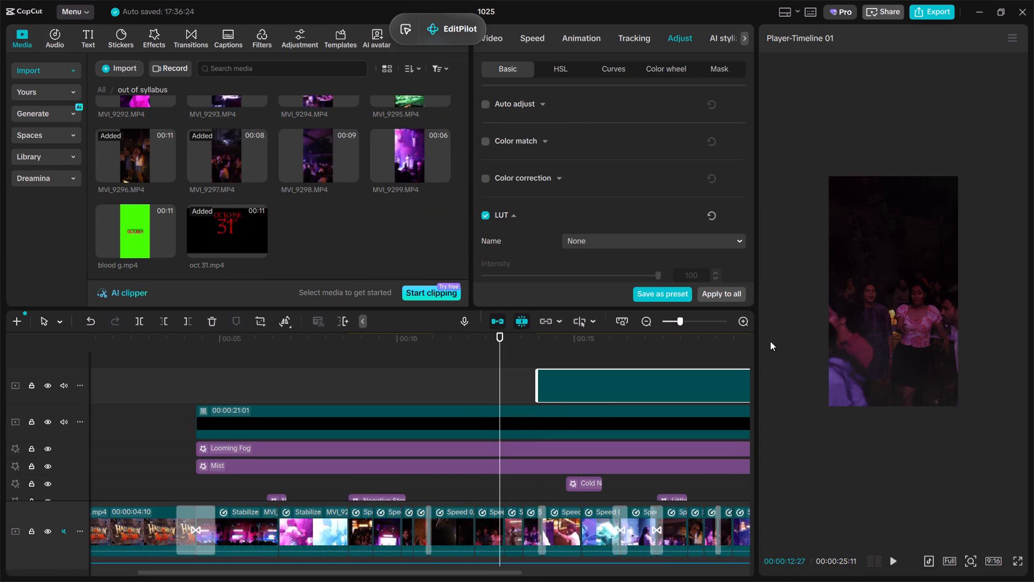
Play back the start of the oct 31 clip over the footage and stop with that clip selected.
{"action": "left_click", "coordinate": [527, 368]}
{"action": "key", "text": "space"}
{"action": "left_click", "coordinate": [589, 381]}
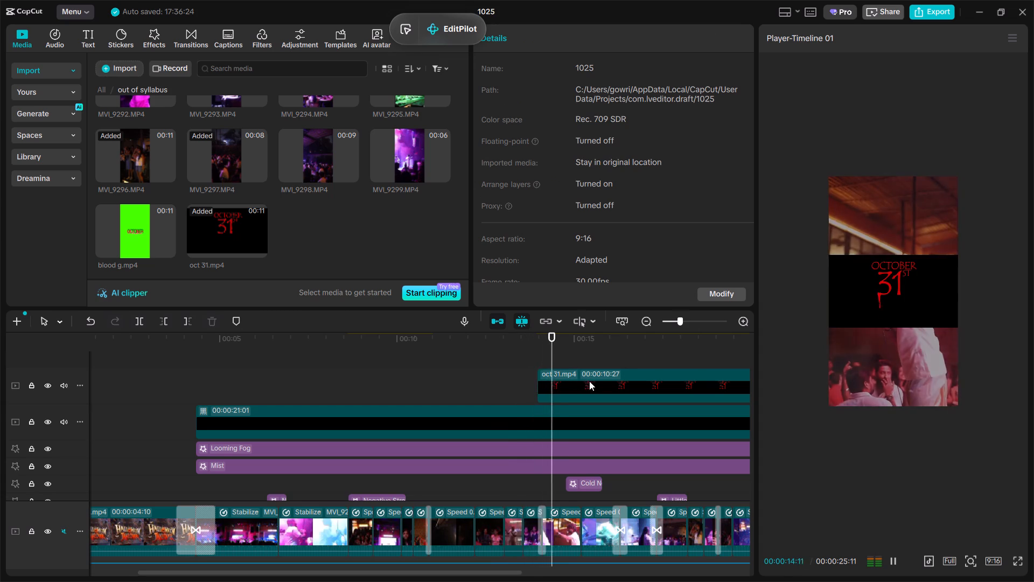
{"action": "key", "text": "space"}
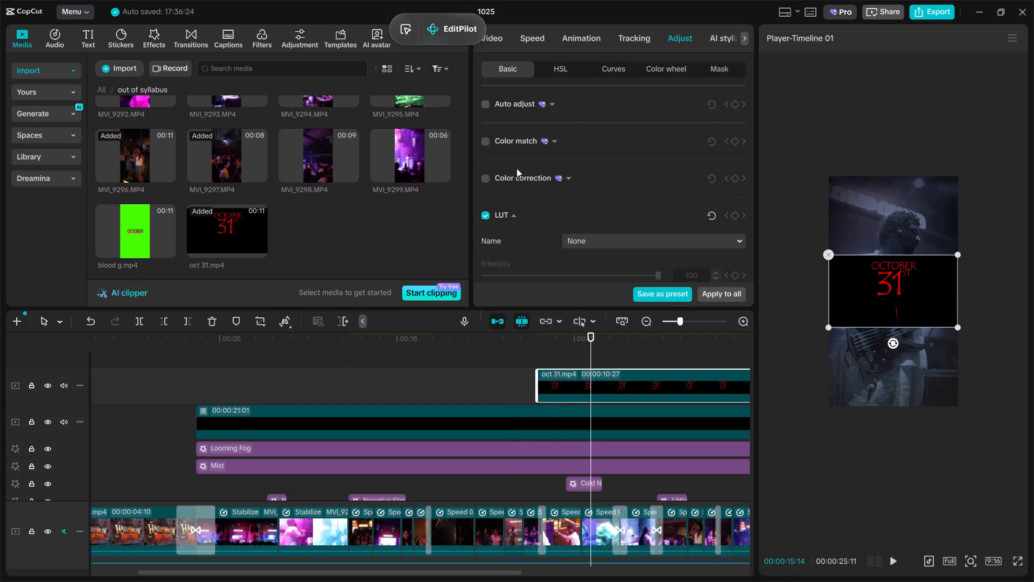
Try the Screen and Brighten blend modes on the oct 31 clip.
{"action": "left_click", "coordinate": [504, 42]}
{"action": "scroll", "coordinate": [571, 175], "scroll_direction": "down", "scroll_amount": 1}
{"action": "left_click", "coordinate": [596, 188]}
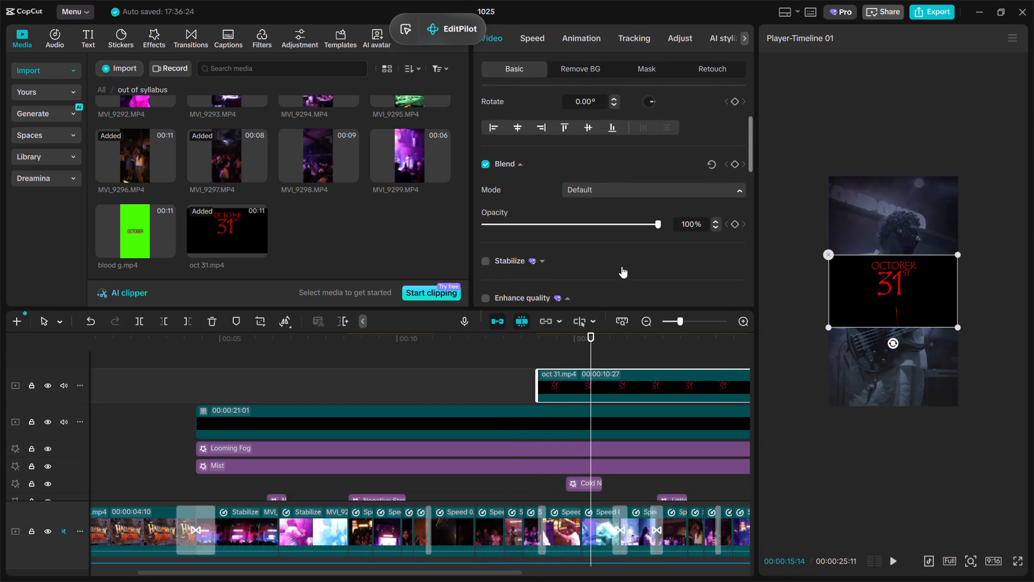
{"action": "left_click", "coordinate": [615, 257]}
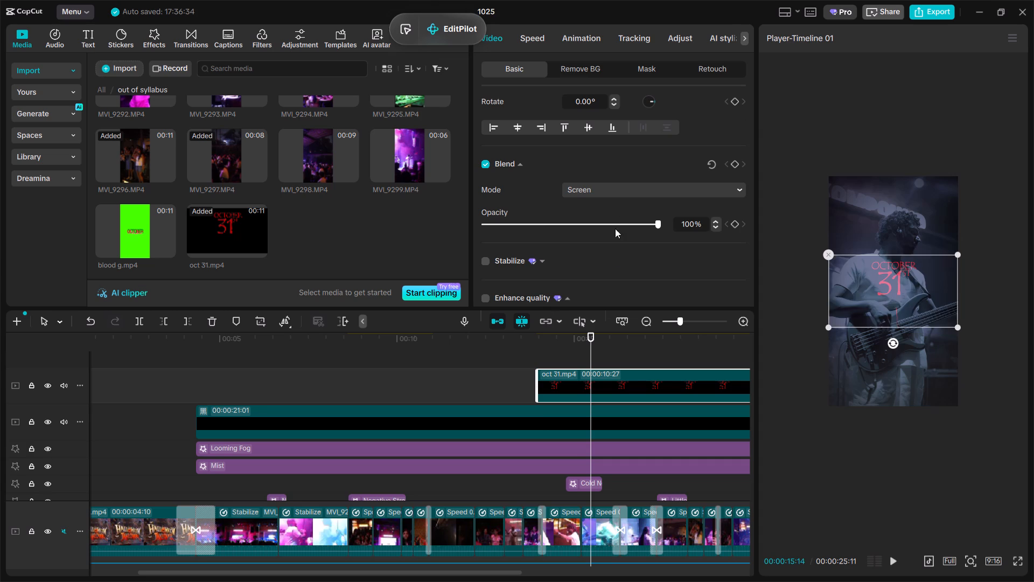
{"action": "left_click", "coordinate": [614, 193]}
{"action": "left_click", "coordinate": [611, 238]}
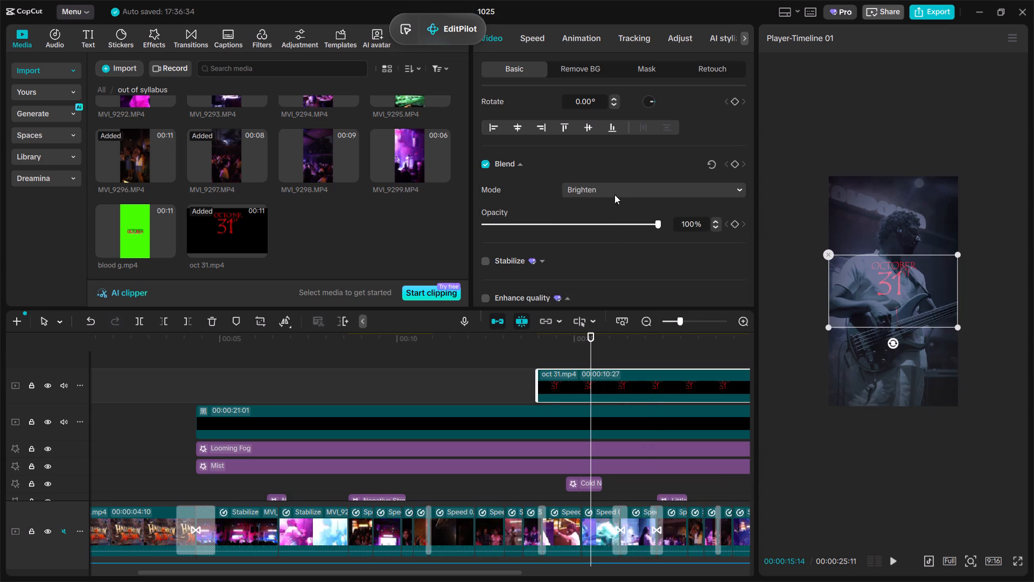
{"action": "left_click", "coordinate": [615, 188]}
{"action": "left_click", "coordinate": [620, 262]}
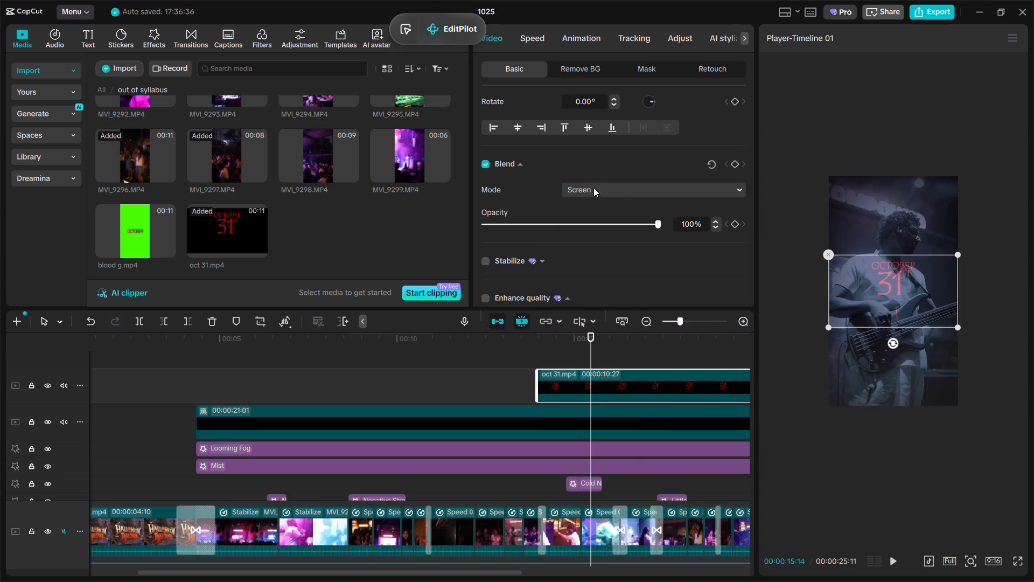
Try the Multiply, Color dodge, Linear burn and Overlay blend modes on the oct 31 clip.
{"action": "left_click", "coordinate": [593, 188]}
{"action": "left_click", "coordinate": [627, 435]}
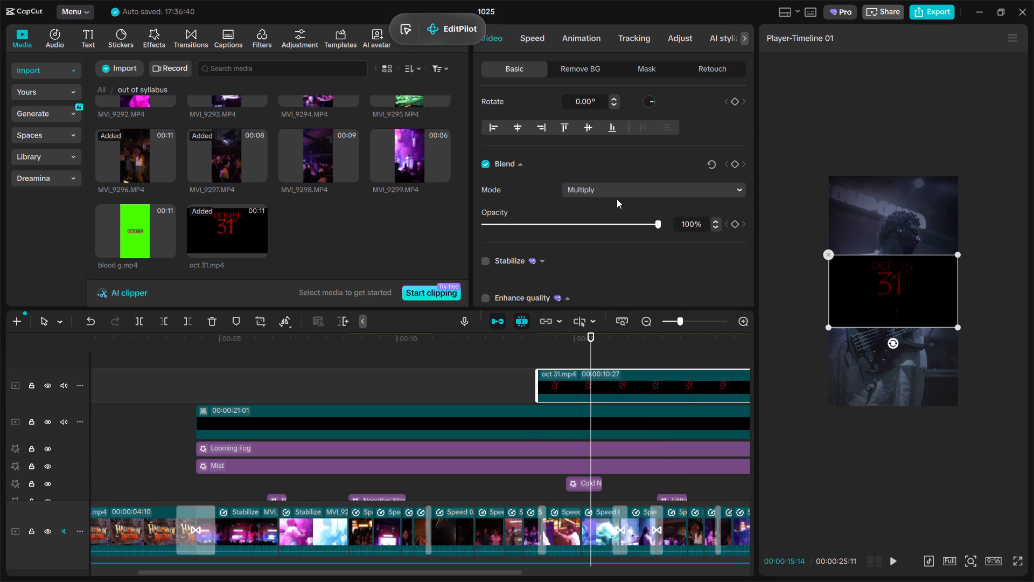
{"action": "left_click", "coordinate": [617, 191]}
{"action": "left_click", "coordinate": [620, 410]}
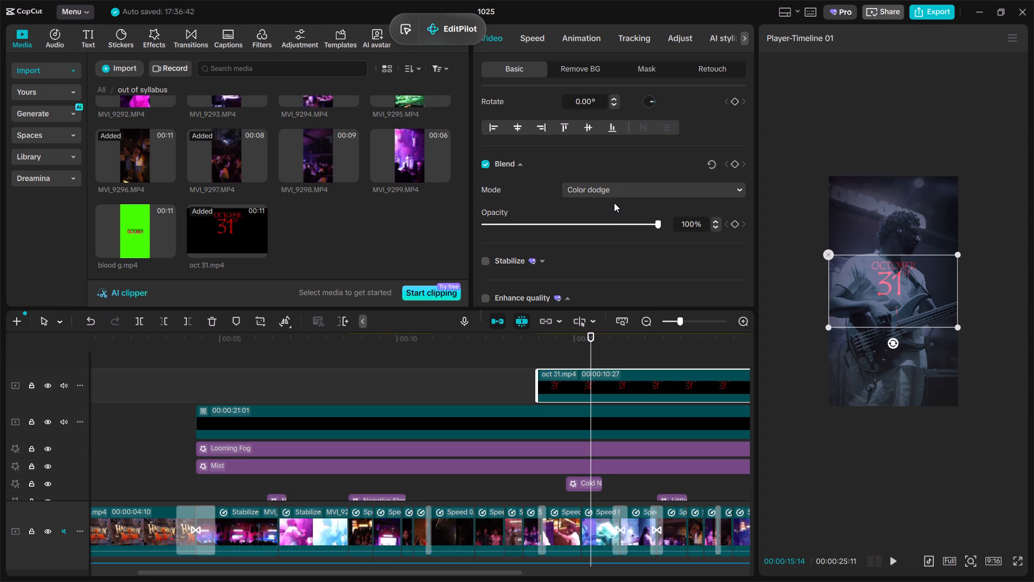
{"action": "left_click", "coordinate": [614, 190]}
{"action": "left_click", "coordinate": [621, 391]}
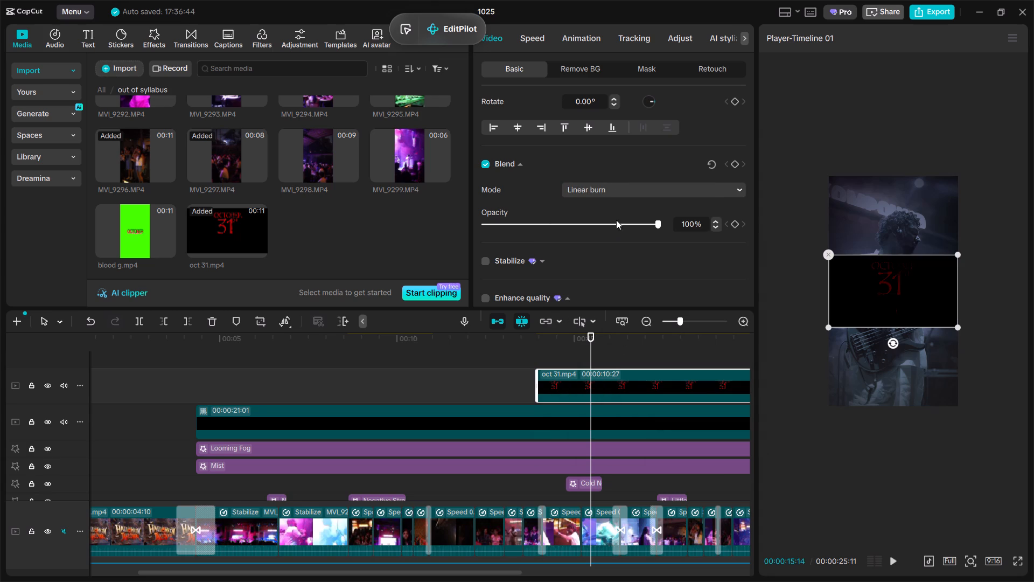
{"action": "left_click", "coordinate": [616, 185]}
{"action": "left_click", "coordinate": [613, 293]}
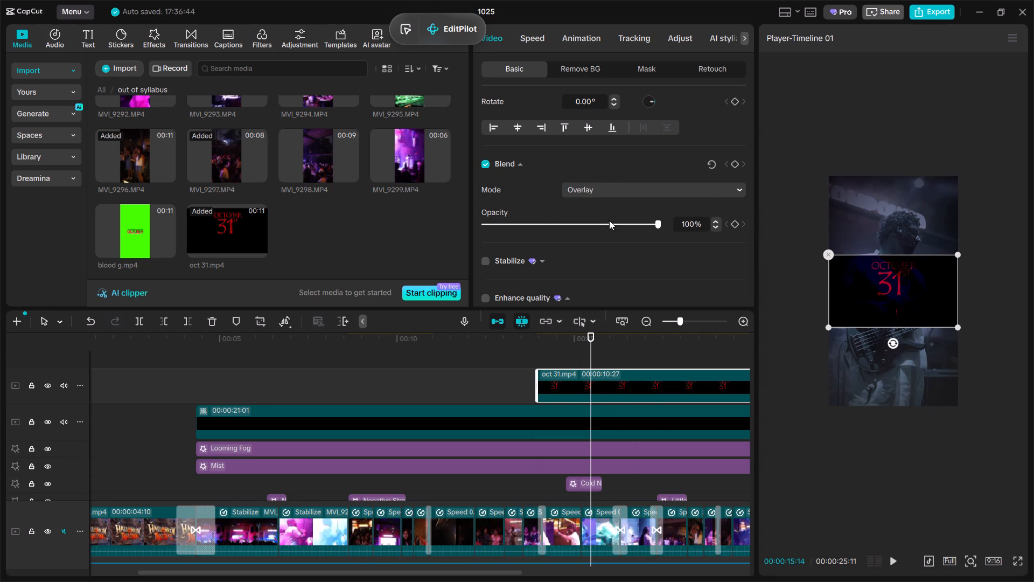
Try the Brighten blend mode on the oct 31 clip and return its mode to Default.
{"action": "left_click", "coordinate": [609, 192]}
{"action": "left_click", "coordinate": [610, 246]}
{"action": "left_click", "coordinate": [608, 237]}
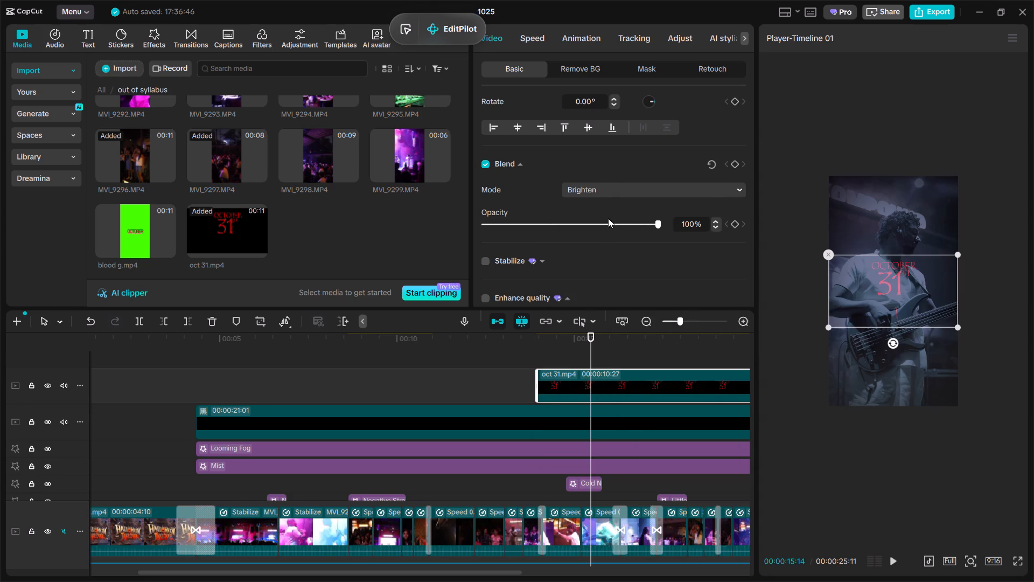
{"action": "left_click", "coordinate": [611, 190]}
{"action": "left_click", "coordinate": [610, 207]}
Enable Chroma key on the oct 31 clip and pick its black background as the key colour.
{"action": "left_click", "coordinate": [537, 42]}
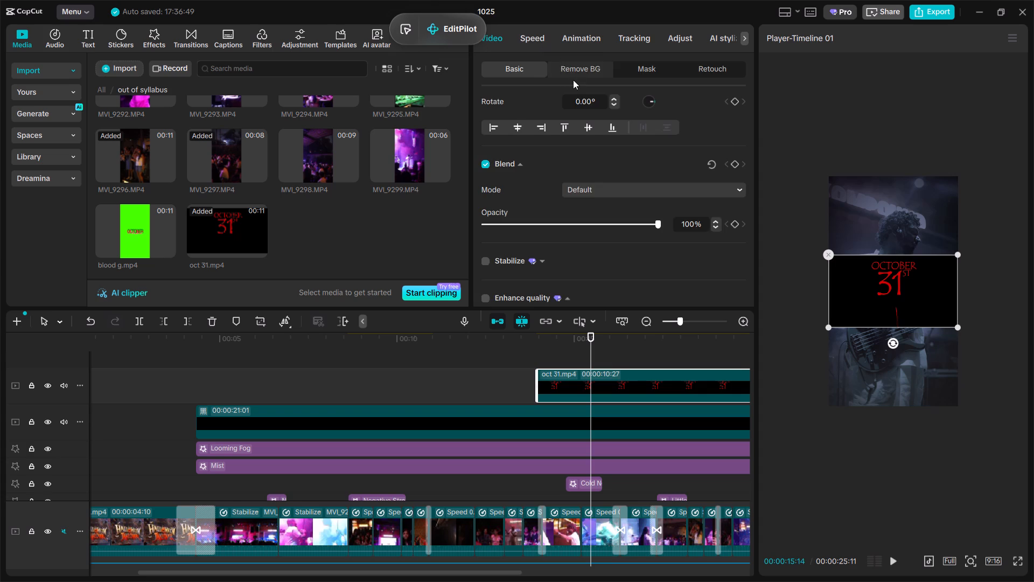
{"action": "left_click", "coordinate": [486, 35]}
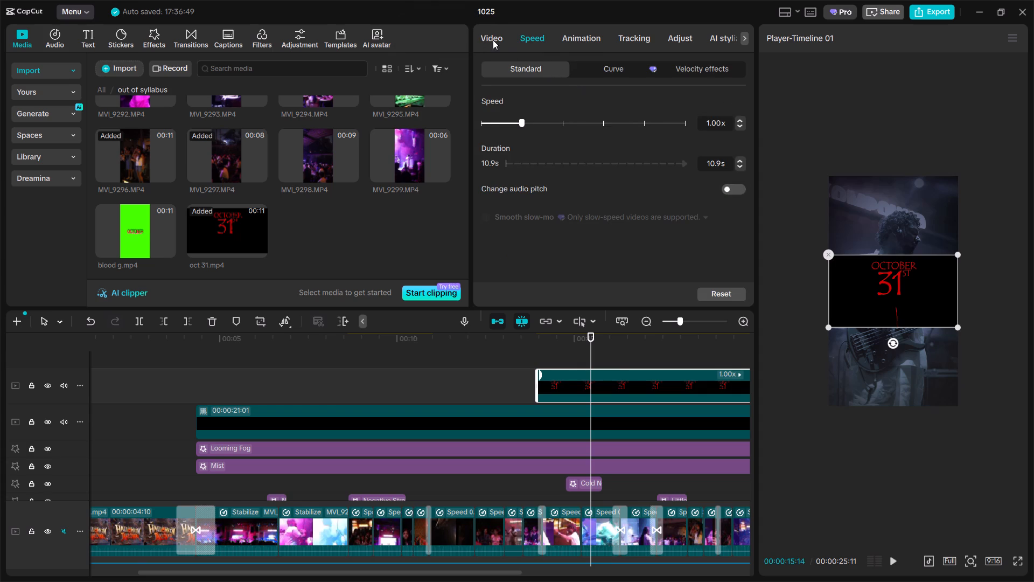
{"action": "left_click", "coordinate": [493, 40]}
{"action": "left_click", "coordinate": [596, 74]}
{"action": "left_click", "coordinate": [497, 35]}
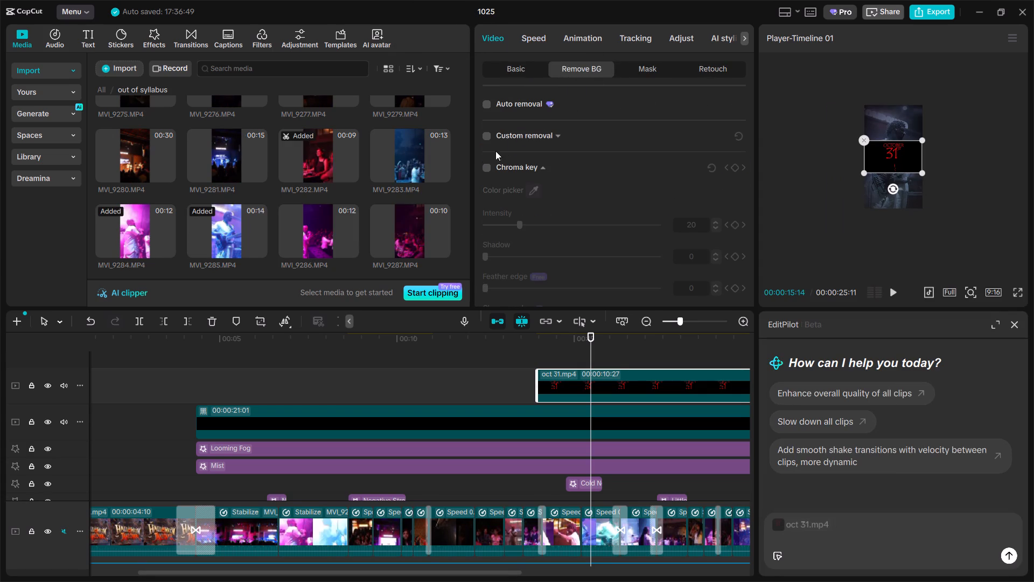
{"action": "left_click", "coordinate": [487, 164]}
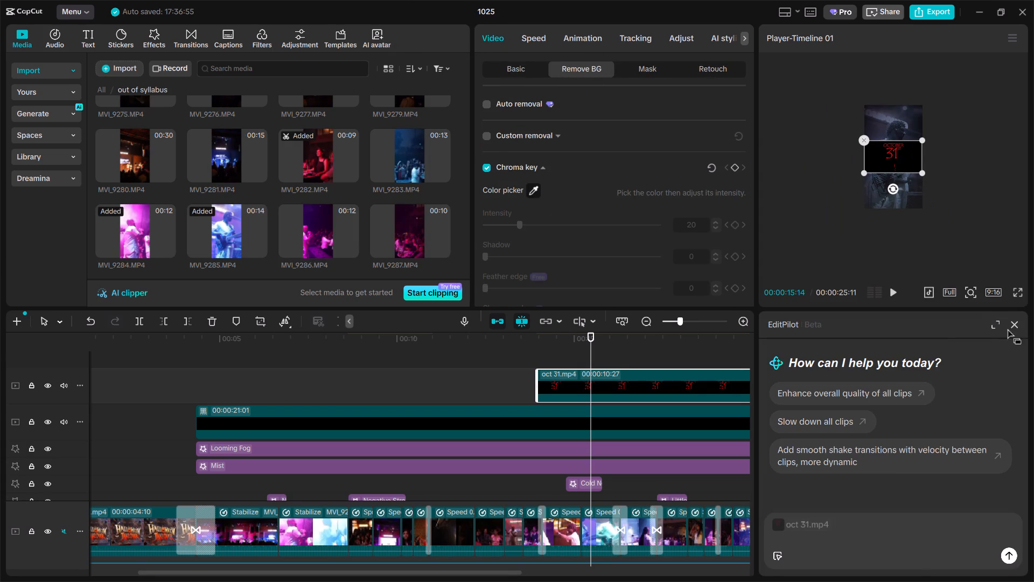
{"action": "left_click", "coordinate": [1014, 327]}
{"action": "scroll", "coordinate": [914, 163], "scroll_direction": "up", "scroll_amount": 6, "text": "ctrl"}
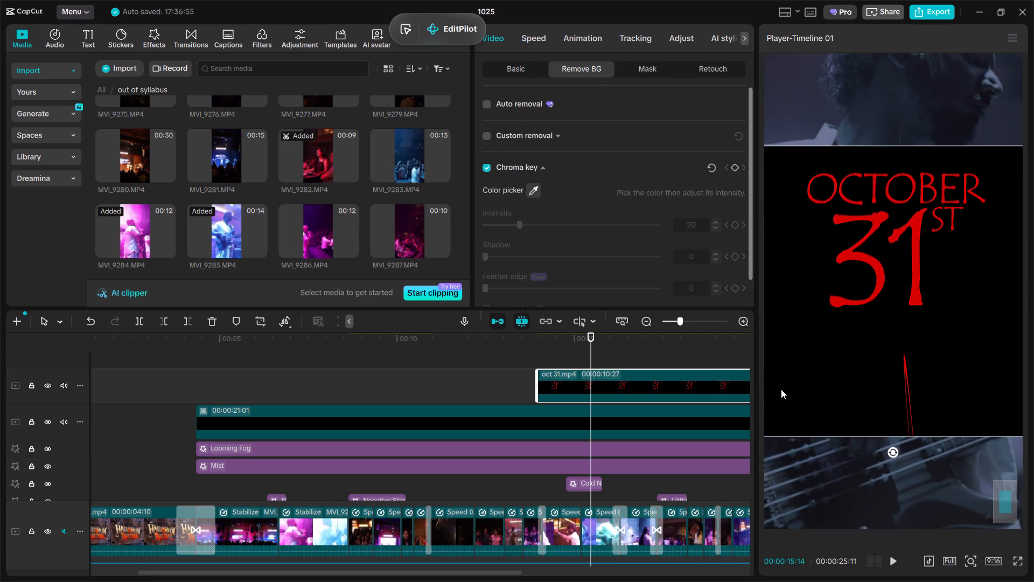
{"action": "left_click", "coordinate": [535, 185]}
{"action": "left_click", "coordinate": [810, 340]}
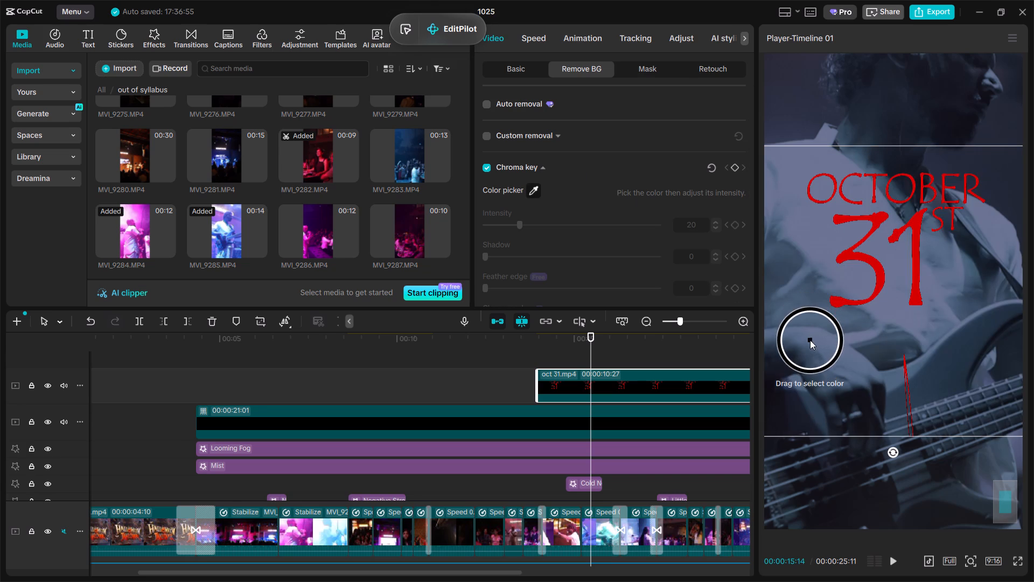
Set the oct 31 clip's chroma key Clean up edge to 74.
{"action": "scroll", "coordinate": [965, 341], "scroll_direction": "down", "scroll_amount": 6, "text": "ctrl"}
{"action": "scroll", "coordinate": [918, 286], "scroll_direction": "up", "scroll_amount": 3, "text": "ctrl"}
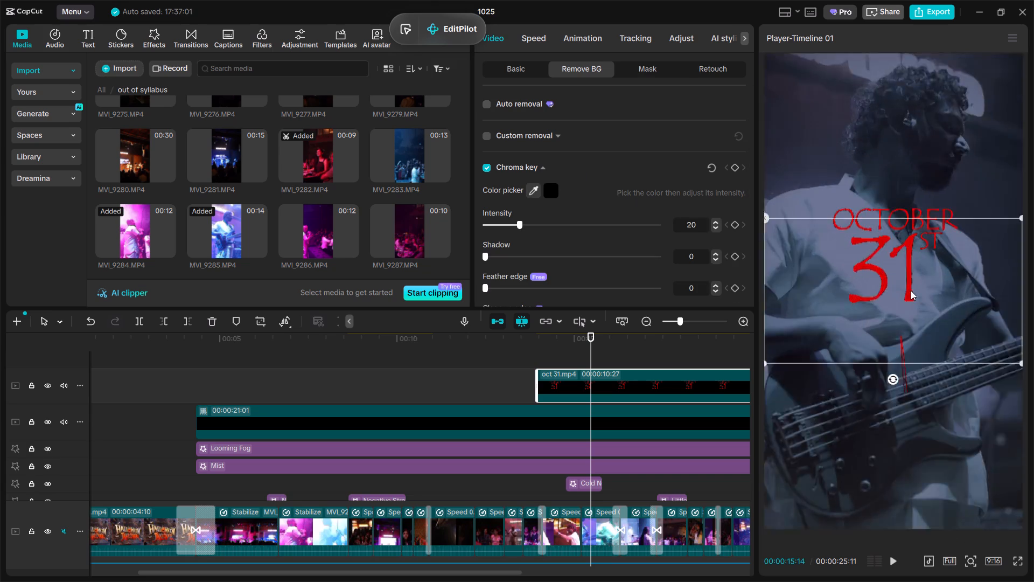
{"action": "scroll", "coordinate": [911, 290], "scroll_direction": "up", "scroll_amount": 7, "text": "ctrl"}
{"action": "scroll", "coordinate": [585, 224], "scroll_direction": "down", "scroll_amount": 1}
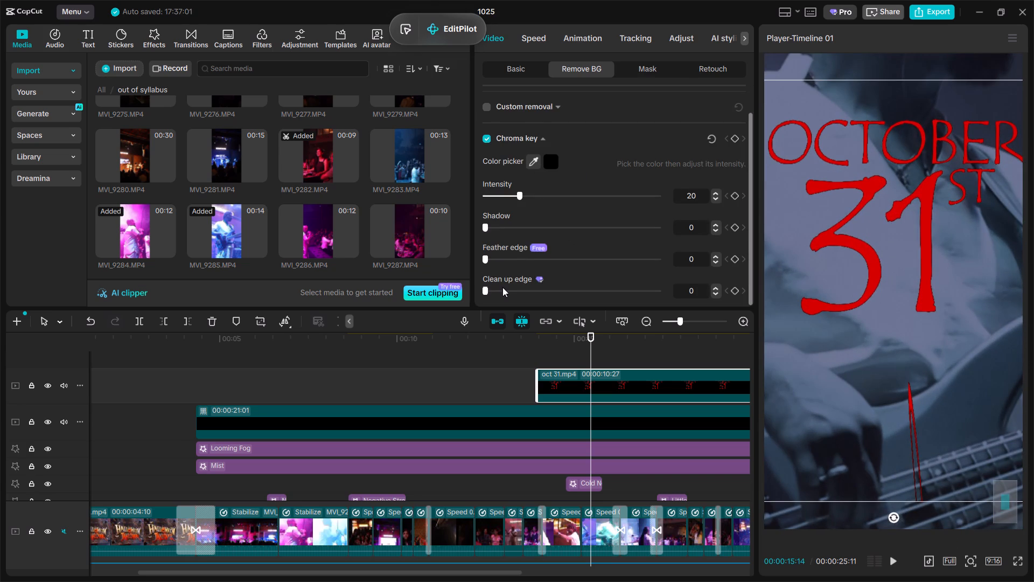
{"action": "left_click_drag", "start_coordinate": [502, 287], "coordinate": [613, 299]}
{"action": "scroll", "coordinate": [515, 292], "scroll_direction": "down", "scroll_amount": 1}
{"action": "scroll", "coordinate": [613, 299], "scroll_direction": "down", "scroll_amount": 1}
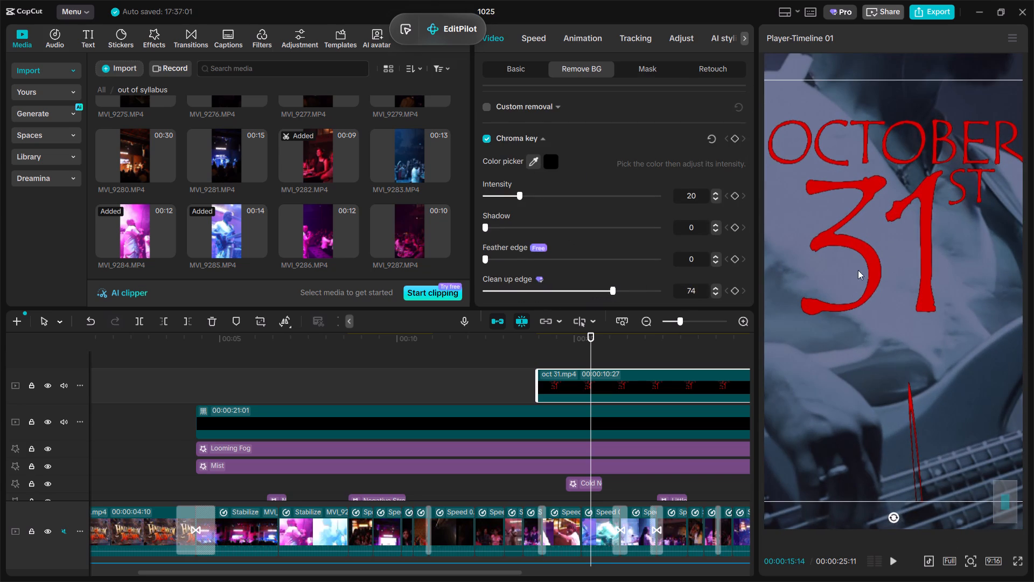
{"action": "scroll", "coordinate": [893, 270], "scroll_direction": "down", "scroll_amount": 6, "text": "ctrl"}
{"action": "scroll", "coordinate": [754, 325], "scroll_direction": "down", "scroll_amount": 2, "text": "ctrl"}
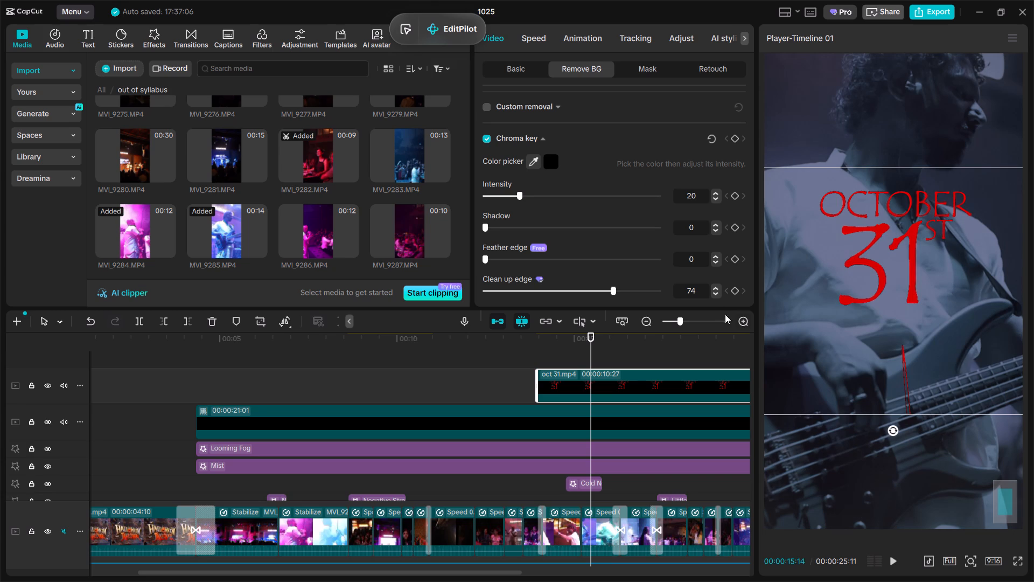
{"action": "scroll", "coordinate": [725, 314], "scroll_direction": "down", "scroll_amount": 4, "text": "ctrl"}
{"action": "scroll", "coordinate": [972, 369], "scroll_direction": "down", "scroll_amount": 6, "text": "ctrl"}
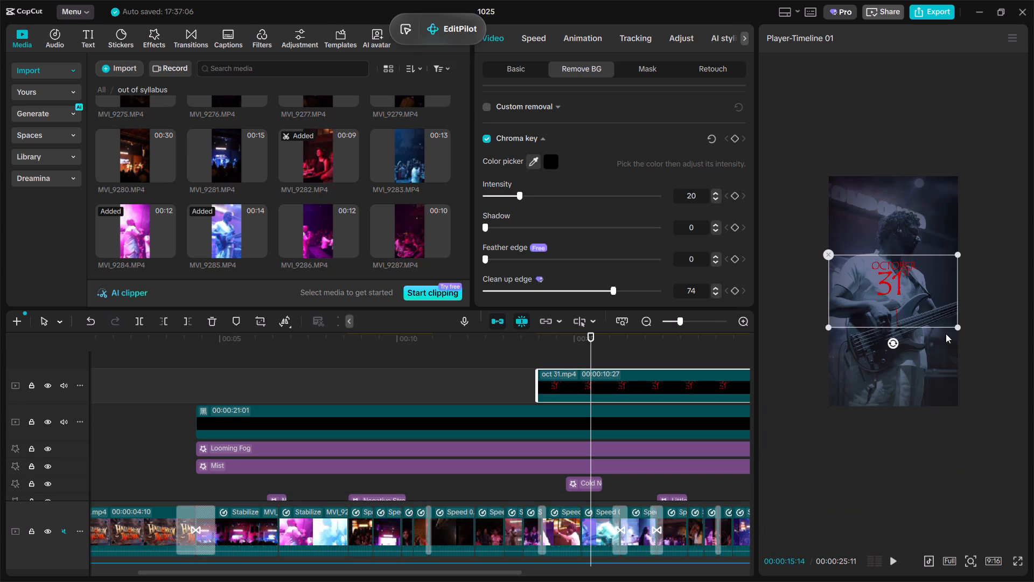
Enlarge the October 31st title to nearly twice its size and centre it horizontally, slightly below the middle of the frame.
{"action": "left_click_drag", "start_coordinate": [956, 327], "coordinate": [1010, 431]}
{"action": "left_click_drag", "start_coordinate": [933, 310], "coordinate": [898, 318]}
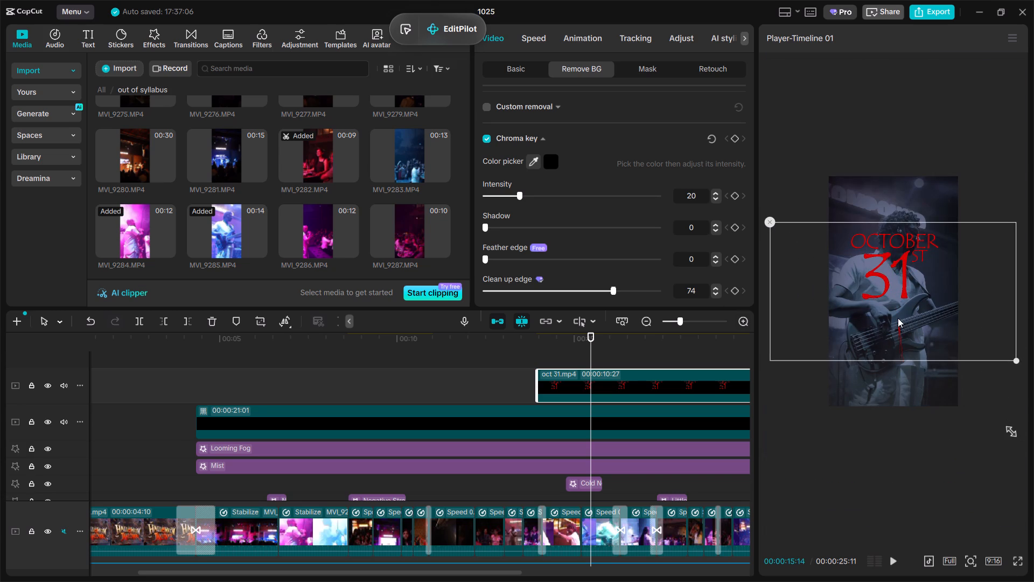
{"action": "left_click_drag", "start_coordinate": [898, 318], "coordinate": [901, 314]}
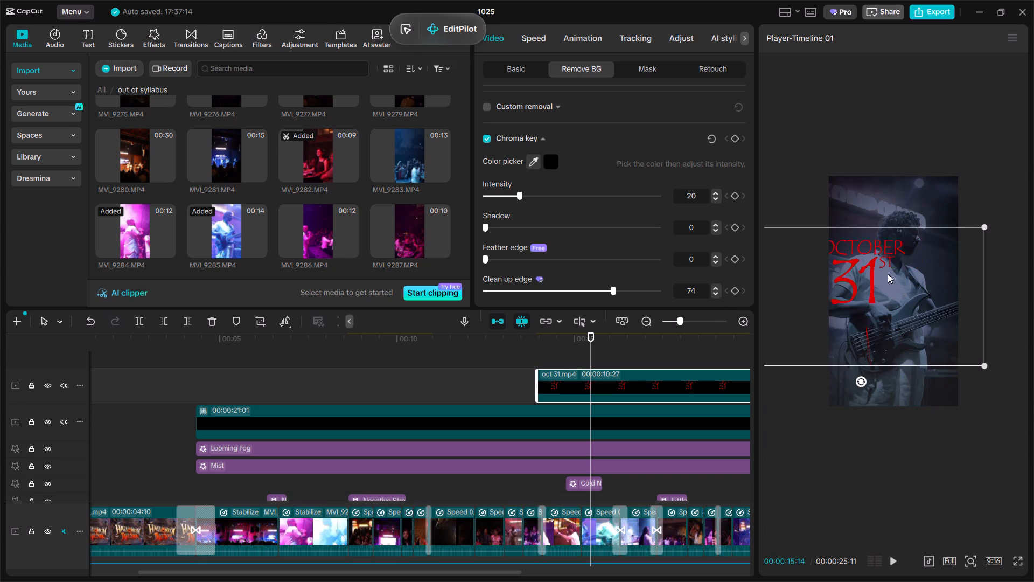
{"action": "left_click_drag", "start_coordinate": [888, 274], "coordinate": [917, 296]}
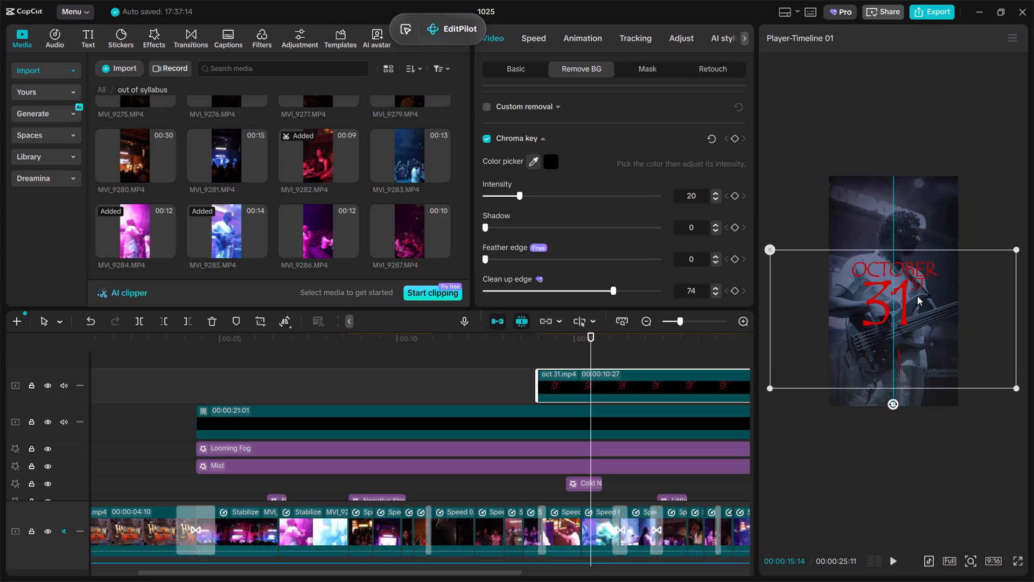
{"action": "left_click_drag", "start_coordinate": [917, 296], "coordinate": [921, 283]}
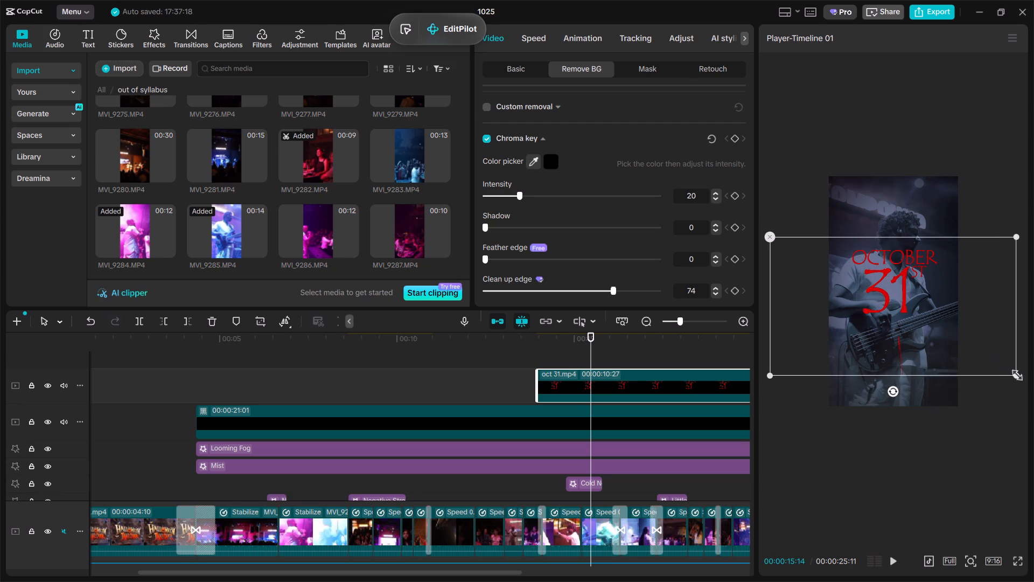
{"action": "left_click_drag", "start_coordinate": [1017, 379], "coordinate": [1002, 369]}
Play back the section around the start of the oct 31 clip to check the keyed title over the footage.
{"action": "left_click", "coordinate": [477, 367]}
{"action": "key", "text": "space"}
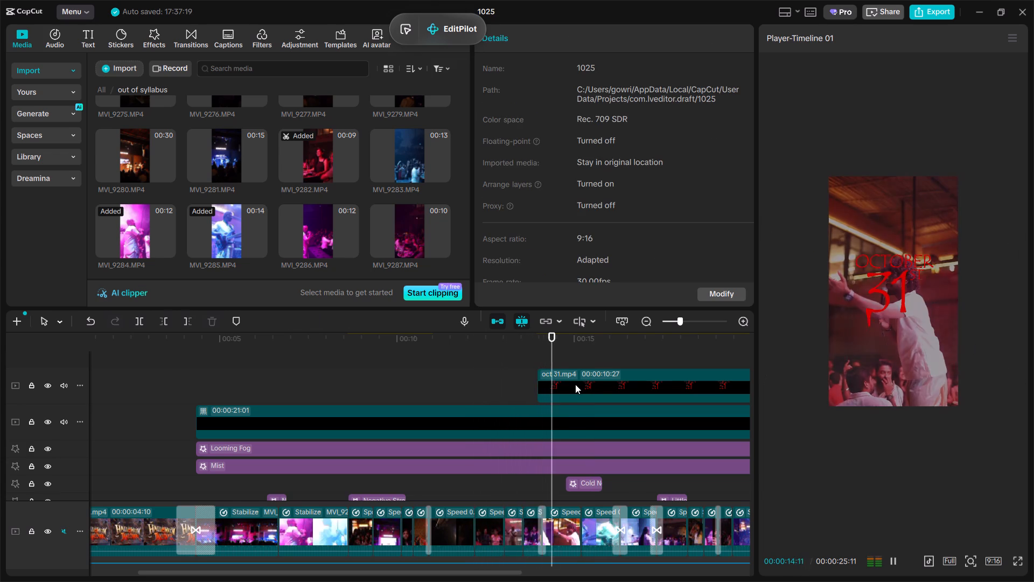
{"action": "key", "text": "space"}
{"action": "key", "text": "space"}
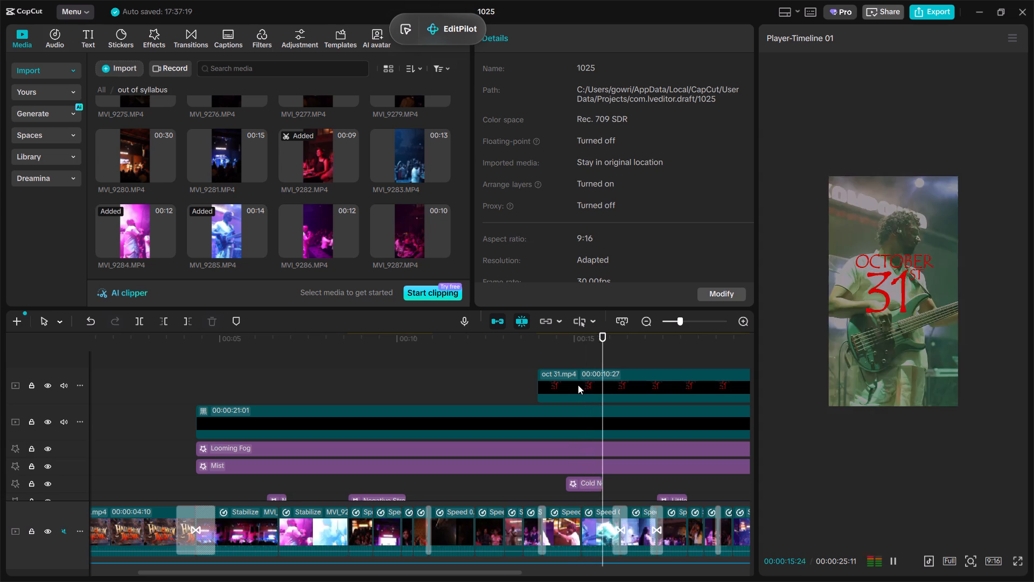
{"action": "left_click", "coordinate": [517, 364]}
{"action": "key", "text": "space"}
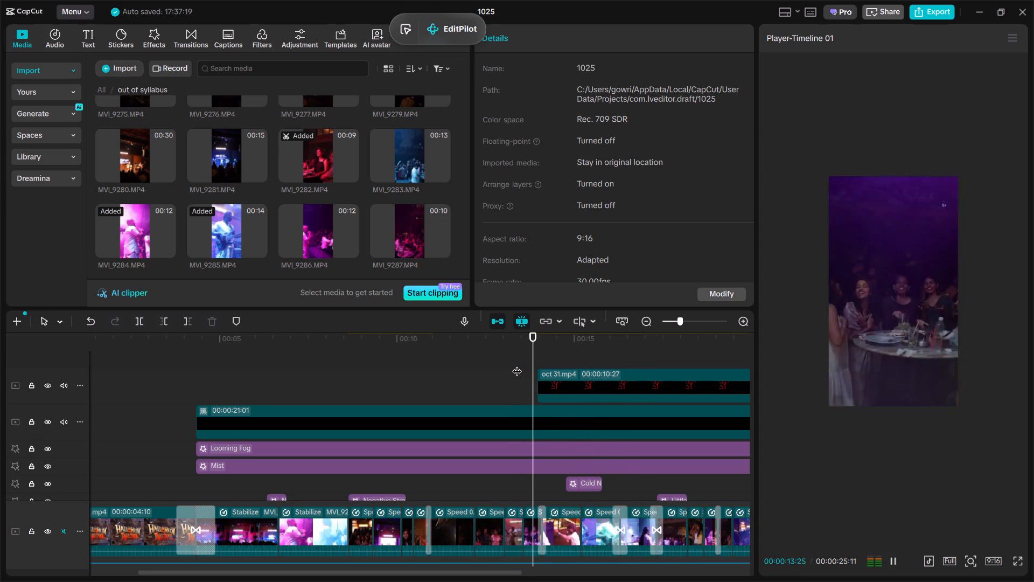
{"action": "key", "text": "space"}
Raise the opacity of the black overlay clip slightly and play the title section to check it.
{"action": "left_click", "coordinate": [572, 388]}
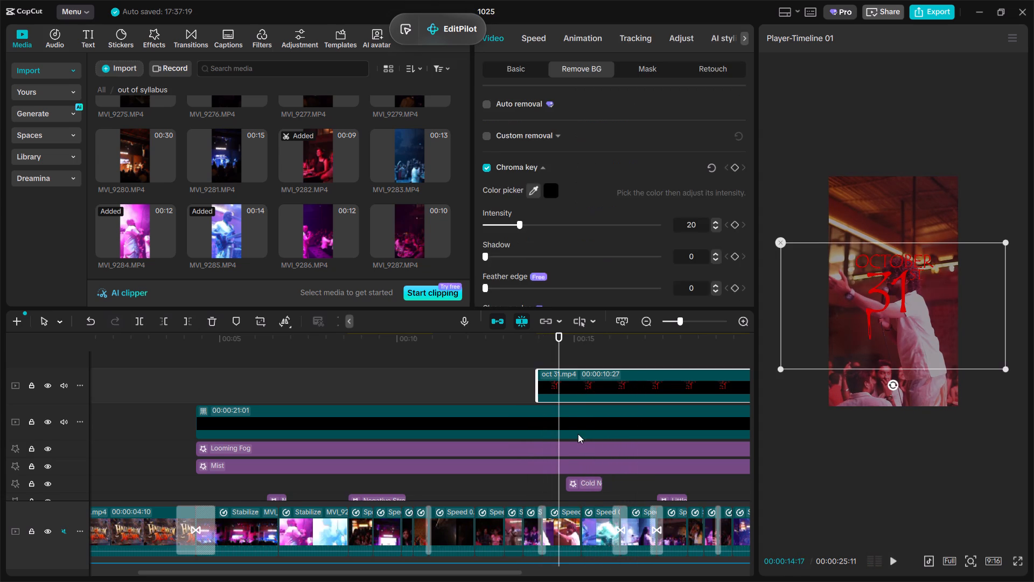
{"action": "left_click", "coordinate": [578, 434]}
{"action": "scroll", "coordinate": [586, 283], "scroll_direction": "down", "scroll_amount": 1}
{"action": "left_click", "coordinate": [521, 65]}
{"action": "scroll", "coordinate": [574, 239], "scroll_direction": "down", "scroll_amount": 1}
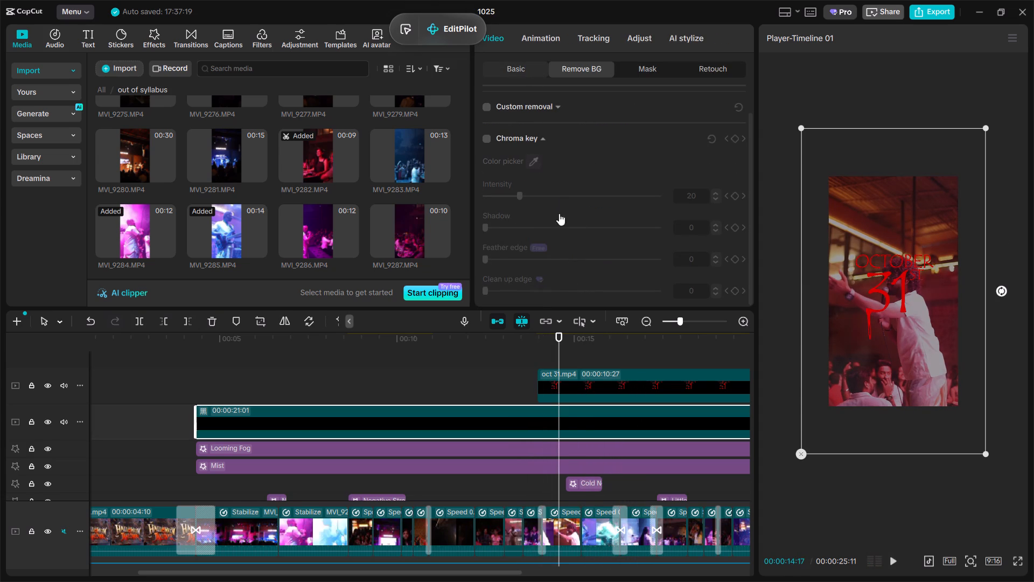
{"action": "scroll", "coordinate": [519, 265], "scroll_direction": "down", "scroll_amount": 2}
{"action": "scroll", "coordinate": [577, 280], "scroll_direction": "down", "scroll_amount": 1}
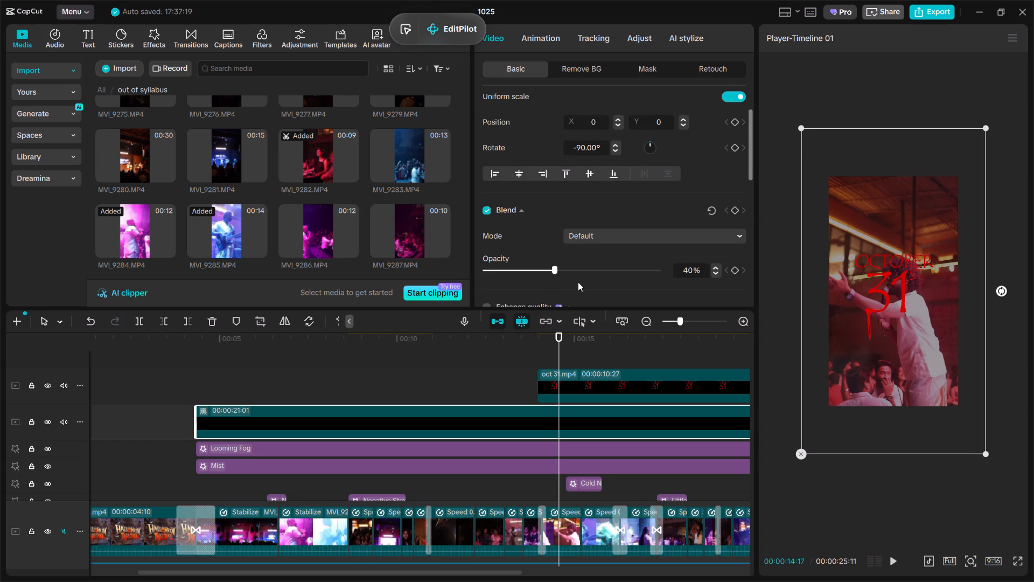
{"action": "left_click", "coordinate": [576, 274]}
{"action": "left_click_drag", "start_coordinate": [576, 274], "coordinate": [588, 276]}
{"action": "scroll", "coordinate": [588, 274], "scroll_direction": "down", "scroll_amount": 1}
{"action": "left_click_drag", "start_coordinate": [581, 270], "coordinate": [572, 268]}
{"action": "left_click", "coordinate": [497, 383]}
{"action": "key", "text": "space"}
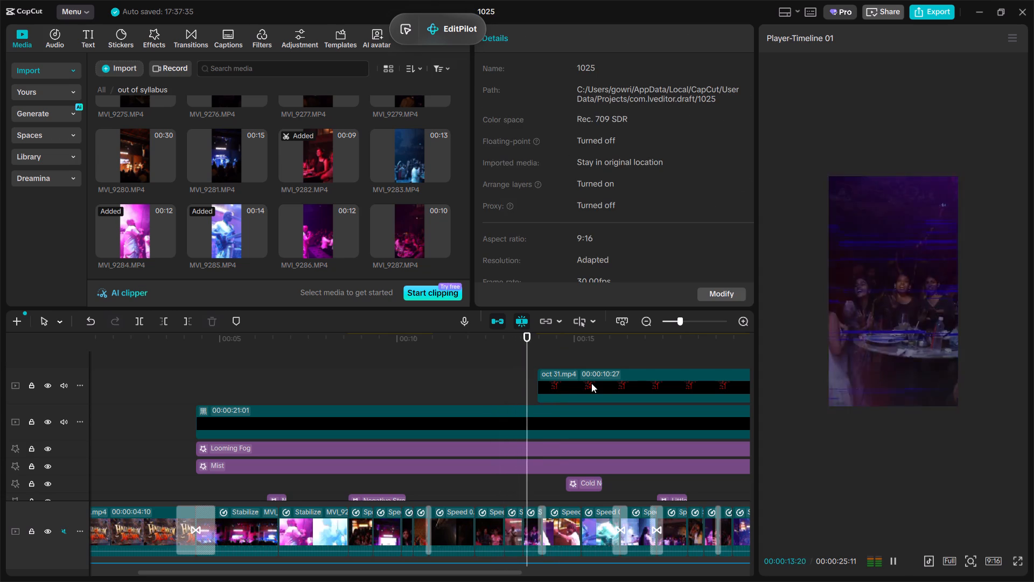
{"action": "key", "text": "space"}
Set the oct 31 clip's saturation adjustment to 28.
{"action": "left_click", "coordinate": [591, 383]}
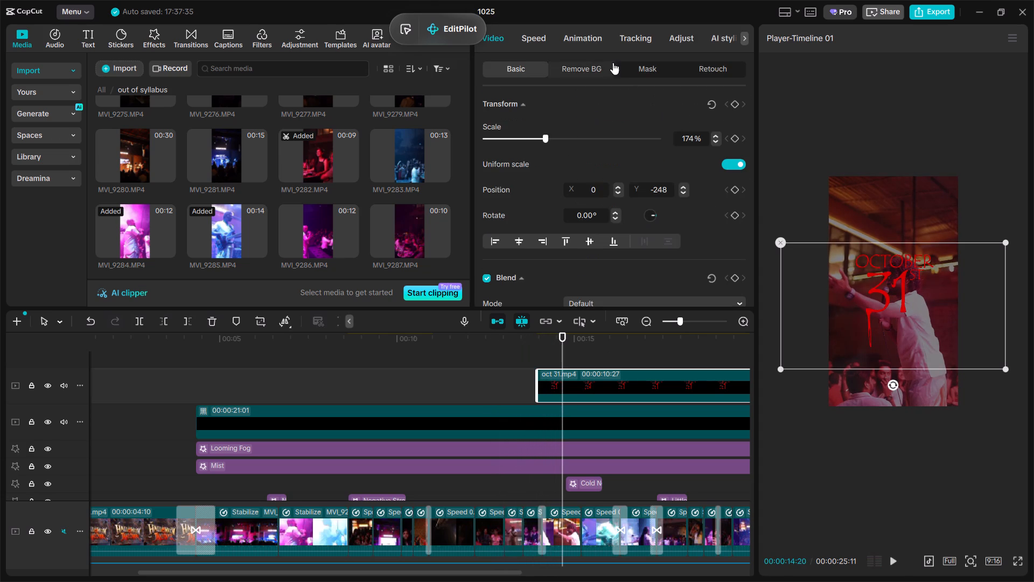
{"action": "left_click", "coordinate": [694, 40]}
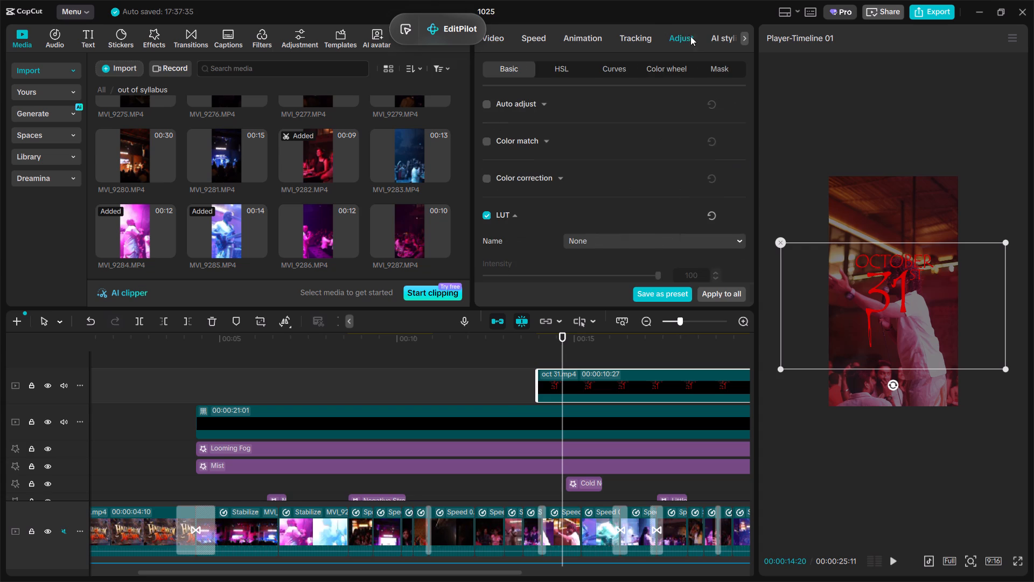
{"action": "scroll", "coordinate": [635, 244], "scroll_direction": "down", "scroll_amount": 1}
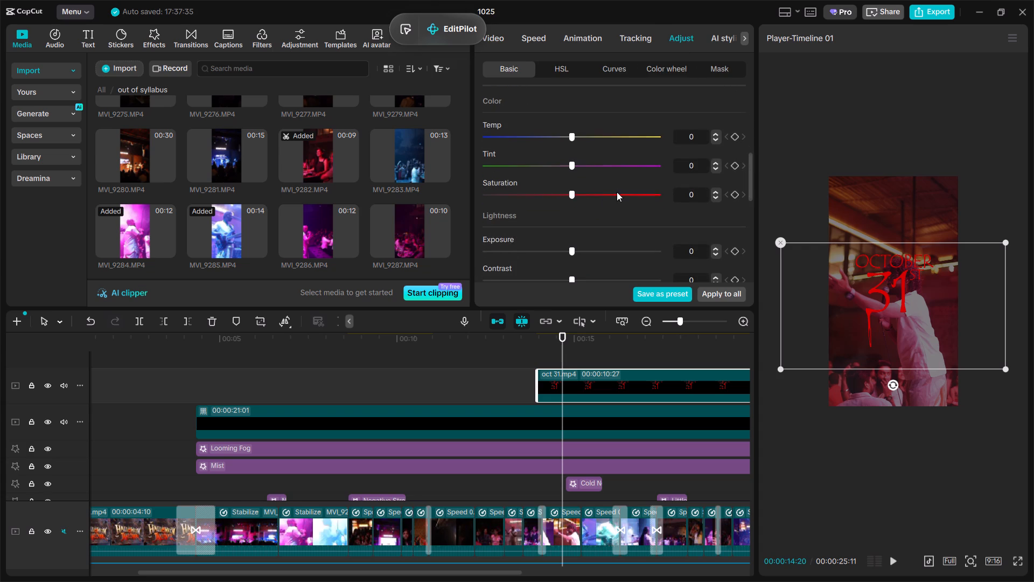
{"action": "left_click", "coordinate": [617, 192]}
{"action": "scroll", "coordinate": [617, 192], "scroll_direction": "down", "scroll_amount": 1}
{"action": "left_click_drag", "start_coordinate": [618, 192], "coordinate": [618, 203]}
{"action": "scroll", "coordinate": [639, 204], "scroll_direction": "down", "scroll_amount": 2}
{"action": "left_click", "coordinate": [597, 244]}
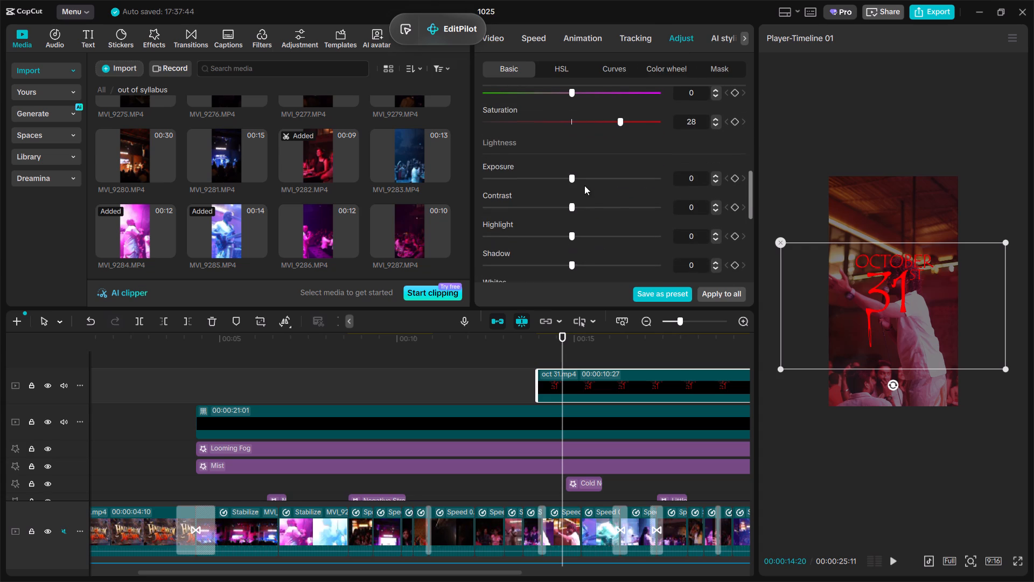
Set the oct 31 clip's exposure to 4 and contrast to 3.
{"action": "left_click_drag", "start_coordinate": [588, 182], "coordinate": [664, 183]}
{"action": "left_click_drag", "start_coordinate": [649, 177], "coordinate": [469, 218]}
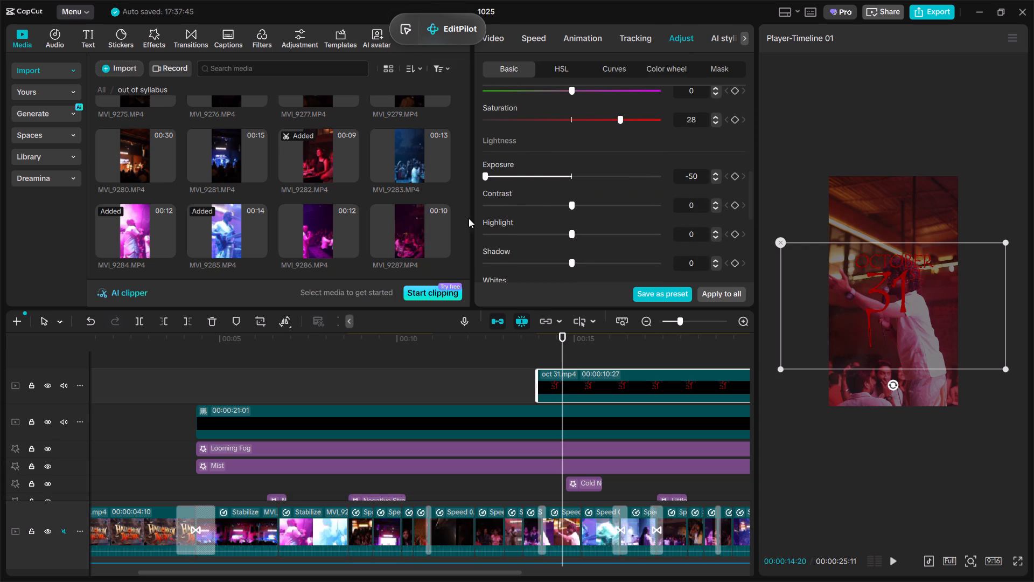
{"action": "left_click_drag", "start_coordinate": [469, 218], "coordinate": [576, 214]}
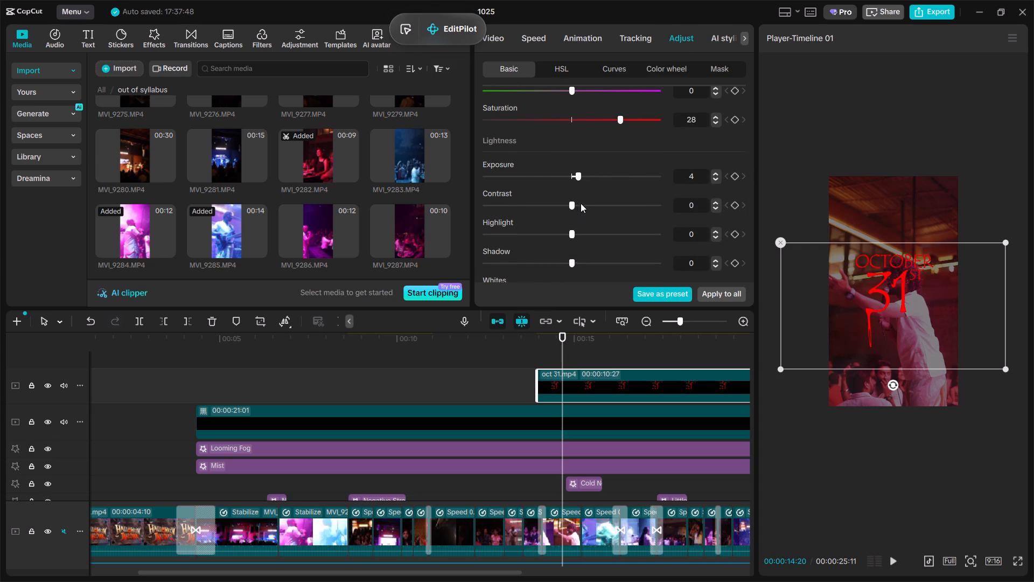
{"action": "left_click_drag", "start_coordinate": [583, 204], "coordinate": [690, 219]}
{"action": "left_click_drag", "start_coordinate": [690, 219], "coordinate": [575, 239]}
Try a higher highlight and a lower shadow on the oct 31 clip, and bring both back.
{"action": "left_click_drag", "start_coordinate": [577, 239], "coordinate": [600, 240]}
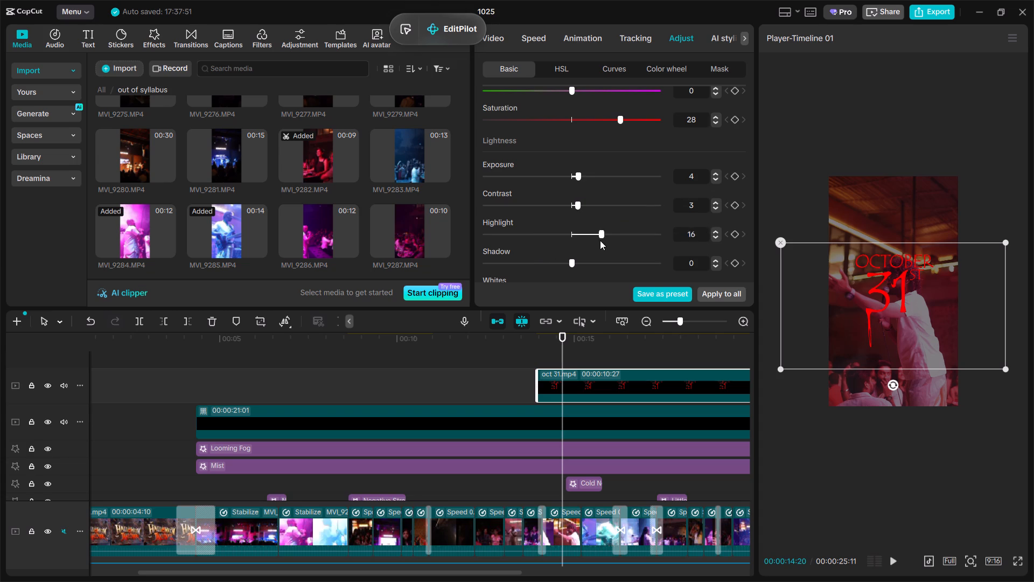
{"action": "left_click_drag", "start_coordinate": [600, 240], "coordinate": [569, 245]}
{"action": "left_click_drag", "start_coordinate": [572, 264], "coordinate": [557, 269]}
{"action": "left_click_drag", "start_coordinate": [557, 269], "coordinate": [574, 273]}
Set the oct 31 clip's Sharpen to 19 and Clarity to 17, and inspect the title up close.
{"action": "scroll", "coordinate": [571, 228], "scroll_direction": "down", "scroll_amount": 1}
{"action": "scroll", "coordinate": [519, 196], "scroll_direction": "down", "scroll_amount": 1}
{"action": "left_click", "coordinate": [519, 196]}
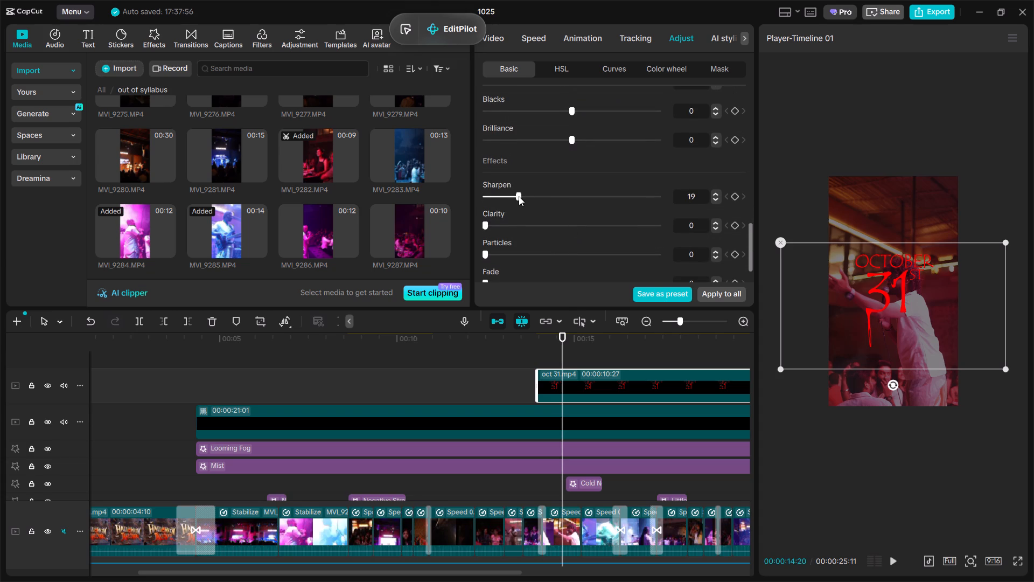
{"action": "left_click", "coordinate": [512, 223]}
{"action": "scroll", "coordinate": [912, 311], "scroll_direction": "up", "scroll_amount": 8, "text": "ctrl"}
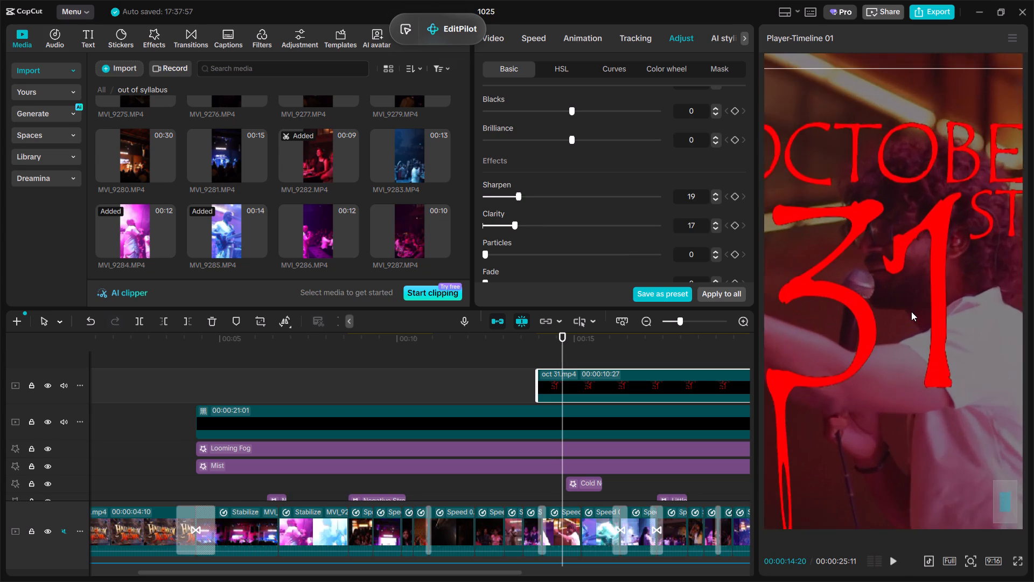
{"action": "scroll", "coordinate": [911, 311], "scroll_direction": "down", "scroll_amount": 7, "text": "ctrl"}
Play back the footage from just before the October 31st title to check its adjusted look.
{"action": "left_click", "coordinate": [516, 386]}
{"action": "key", "text": "space"}
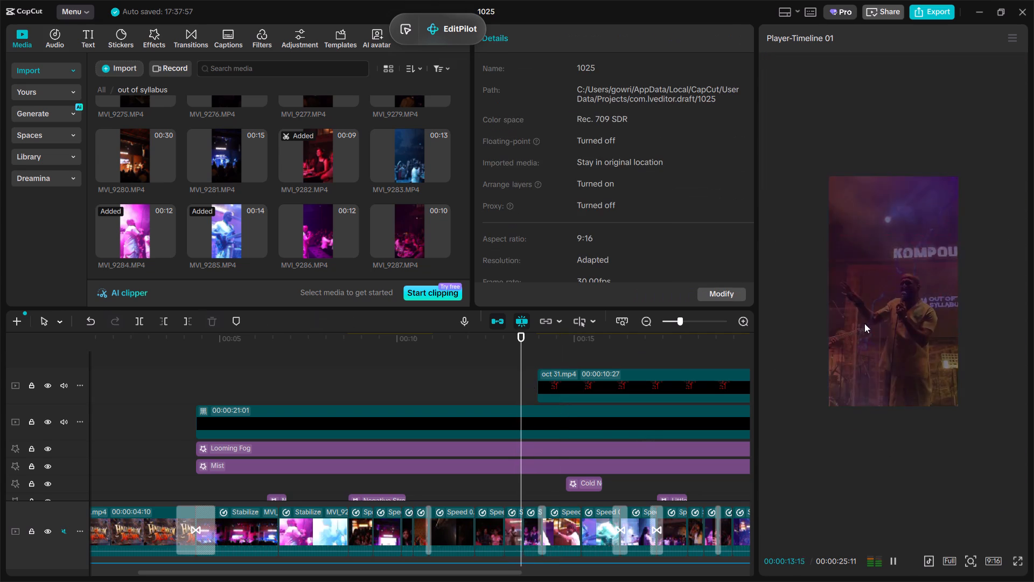
{"action": "scroll", "coordinate": [868, 327], "scroll_direction": "down", "scroll_amount": 6, "text": "ctrl"}
{"action": "key", "text": "space"}
{"action": "key", "text": "space"}
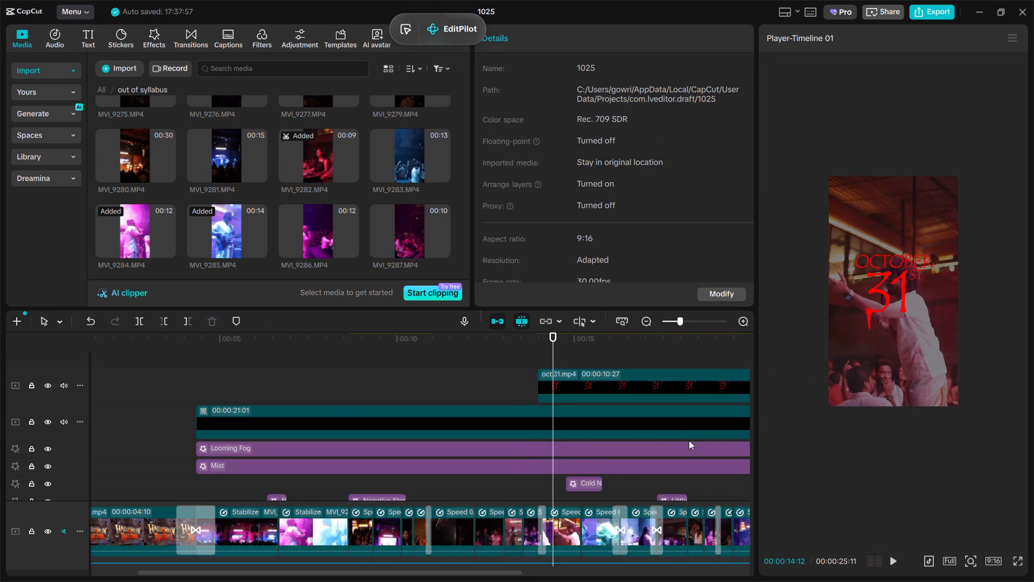
{"action": "key", "text": "space"}
{"action": "key", "text": "space"}
{"action": "key", "text": "space"}
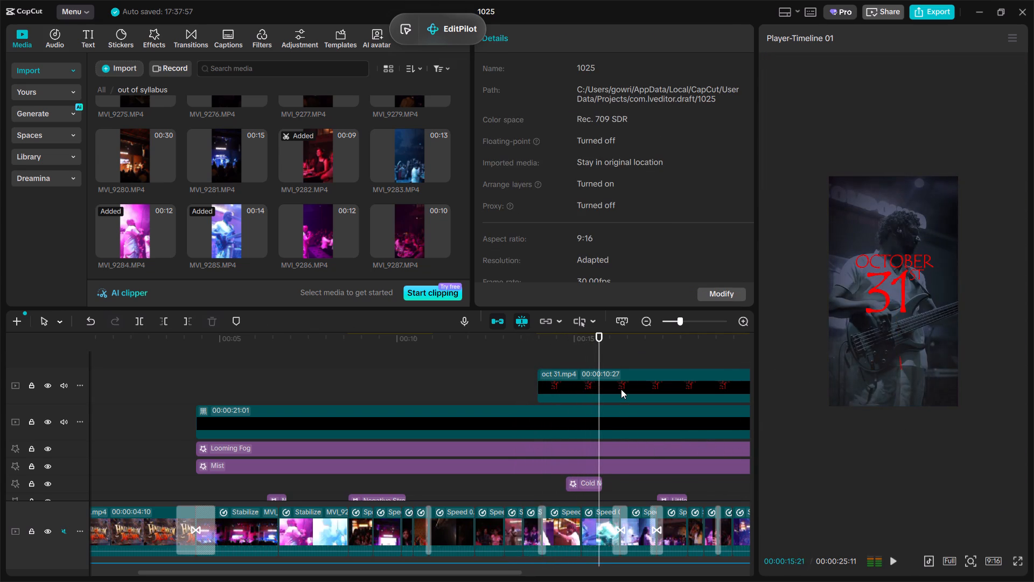
Trim the end of the oct 31 clip at 00:00:17:02, keeping the part before it.
{"action": "left_click", "coordinate": [621, 389]}
{"action": "key", "text": "space"}
{"action": "key", "text": "space"}
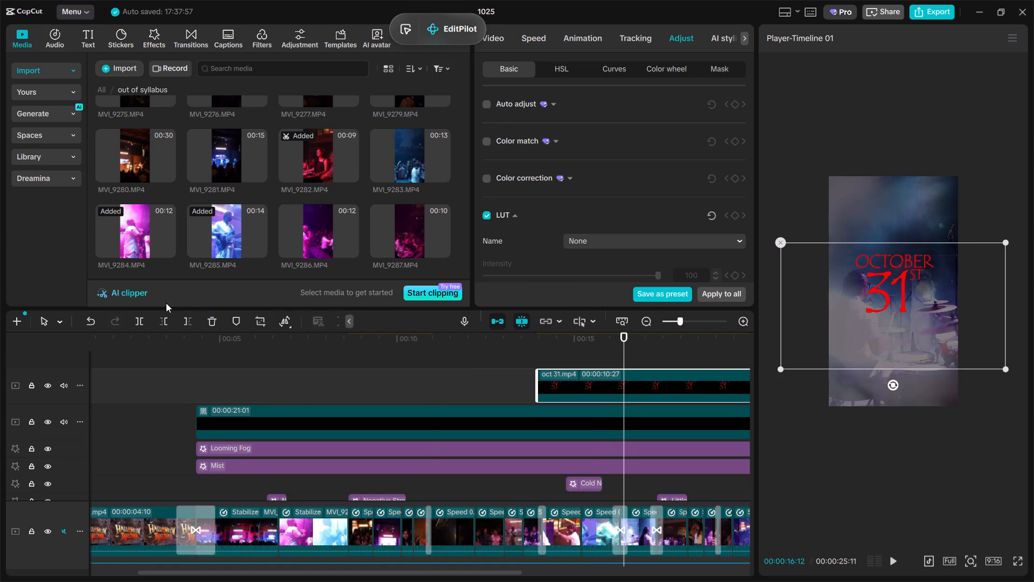
{"action": "key", "text": "space"}
{"action": "left_click", "coordinate": [186, 324]}
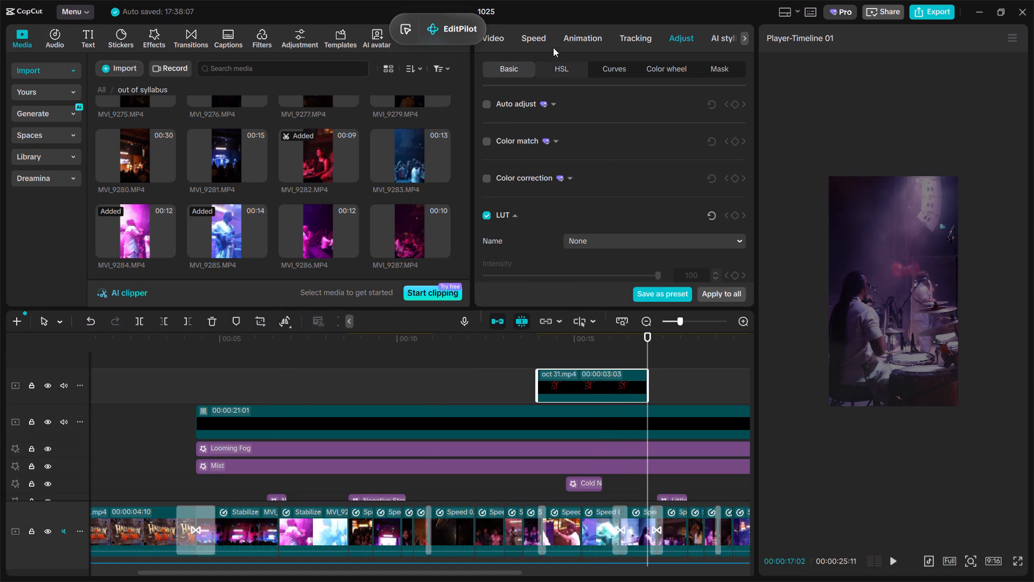
Slow the oct 31 clip to 0.56x and enable Smooth slow-mo with the Optical flow method.
{"action": "left_click", "coordinate": [535, 40]}
{"action": "left_click_drag", "start_coordinate": [512, 123], "coordinate": [504, 129]}
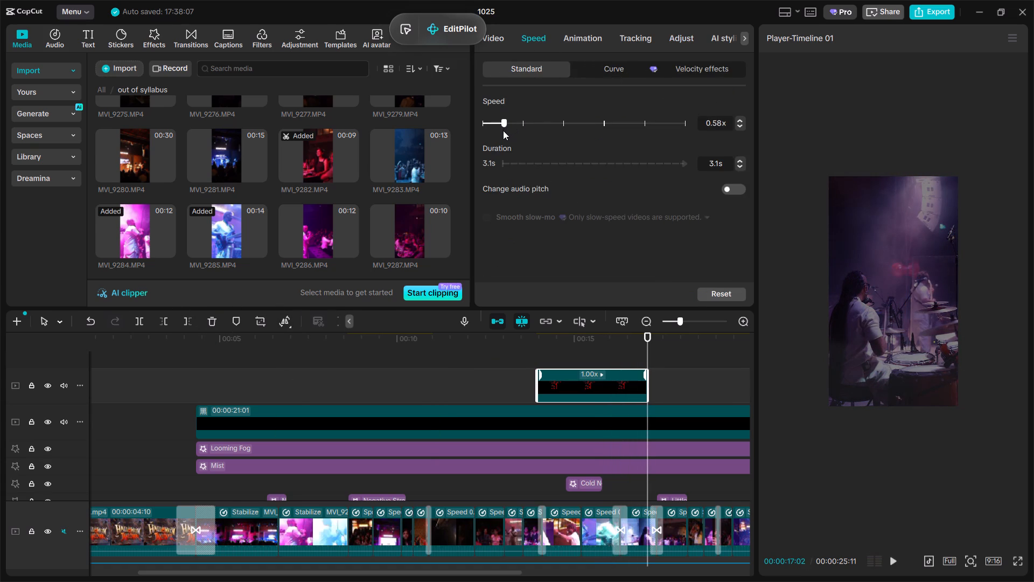
{"action": "left_click", "coordinate": [486, 218]}
{"action": "left_click", "coordinate": [523, 239]}
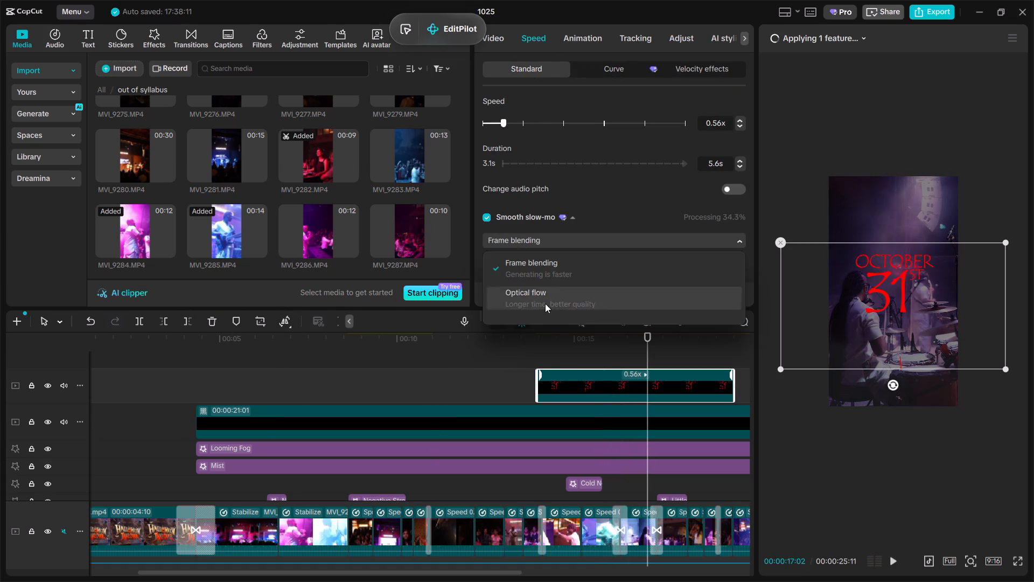
{"action": "left_click", "coordinate": [545, 303]}
Play back the slowed October 31st title across its full length over the footage.
{"action": "left_click", "coordinate": [482, 375]}
{"action": "key", "text": "space"}
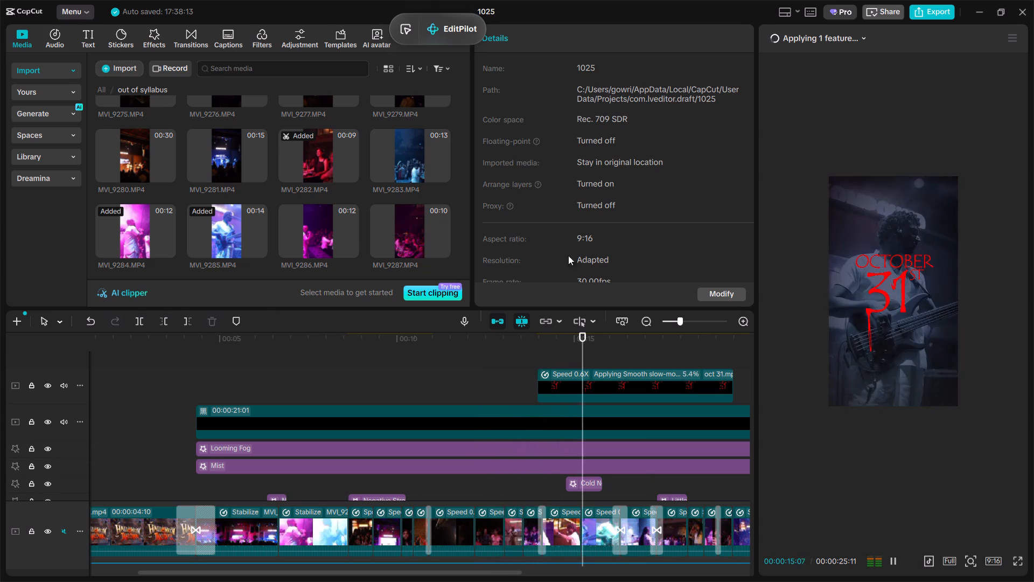
{"action": "scroll", "coordinate": [635, 465], "scroll_direction": "up", "scroll_amount": 2, "text": "ctrl"}
{"action": "key", "text": "space"}
{"action": "key", "text": "space"}
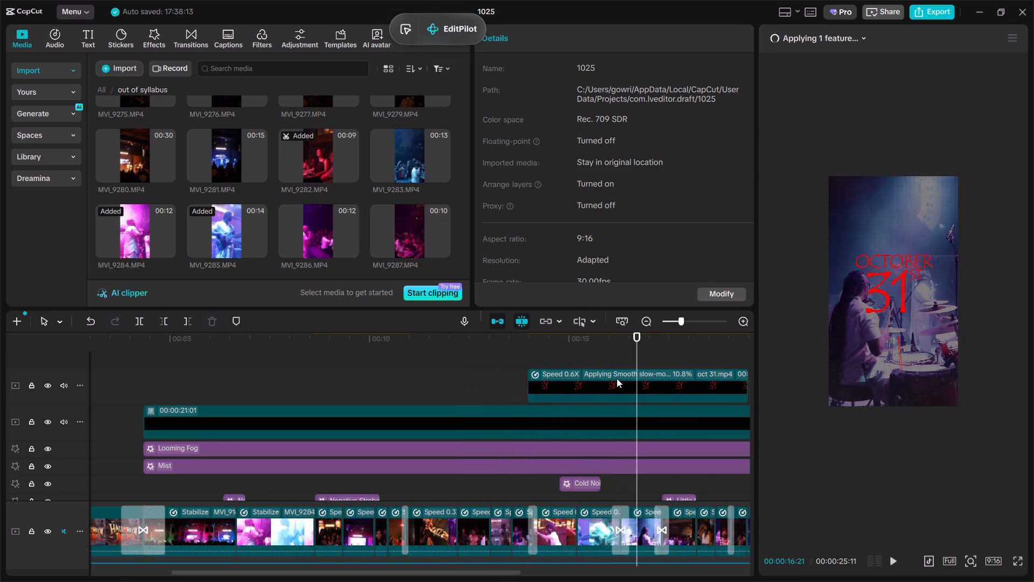
{"action": "left_click", "coordinate": [616, 364]}
{"action": "left_click_drag", "start_coordinate": [616, 364], "coordinate": [727, 394]}
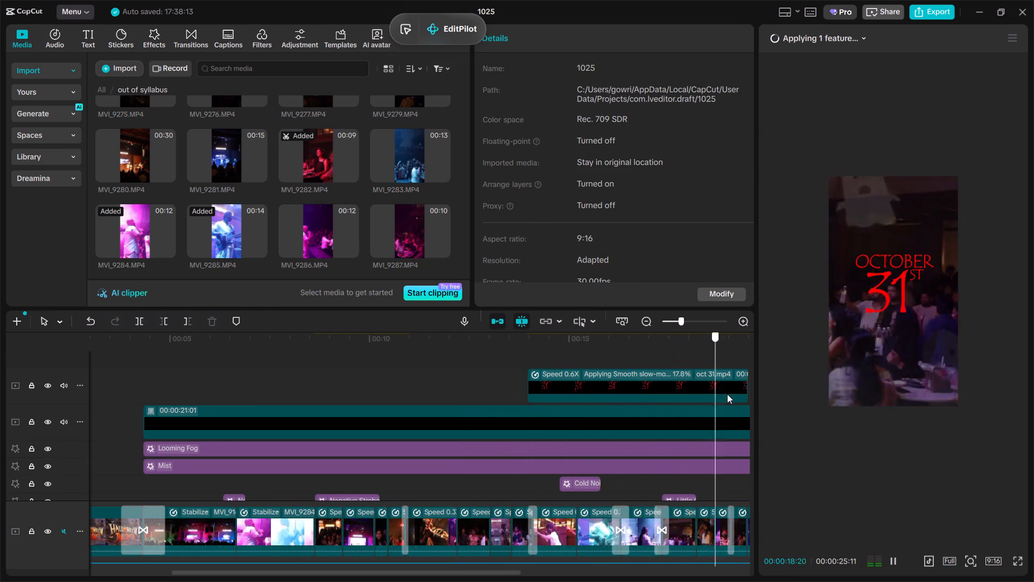
Review the earlier footage and stop the playhead at 00:00:08:19, just after the MVI_9284 clip.
{"action": "left_click_drag", "start_coordinate": [727, 394], "coordinate": [441, 408]}
{"action": "key", "text": "space"}
{"action": "left_click", "coordinate": [145, 370]}
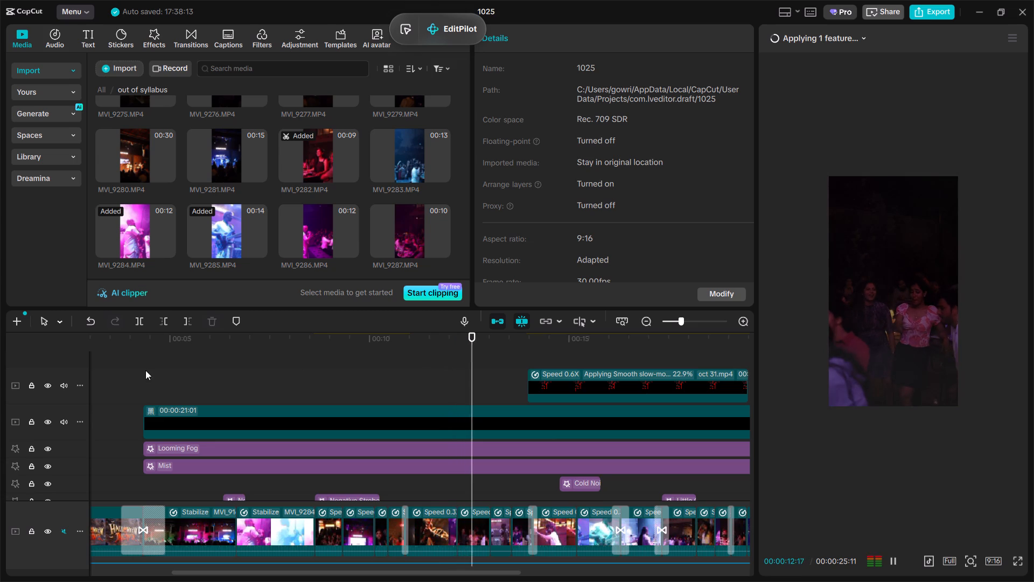
{"action": "left_click_drag", "start_coordinate": [145, 370], "coordinate": [441, 413]}
{"action": "key", "text": "space"}
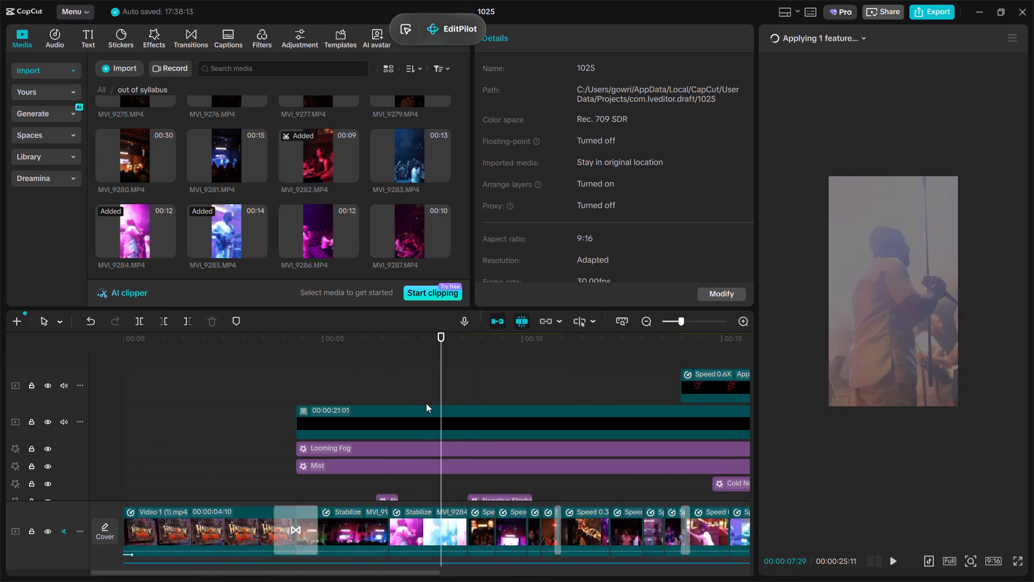
{"action": "left_click", "coordinate": [401, 377]}
{"action": "left_click_drag", "start_coordinate": [401, 377], "coordinate": [385, 384]}
{"action": "key", "text": "space"}
{"action": "left_click", "coordinate": [443, 385]}
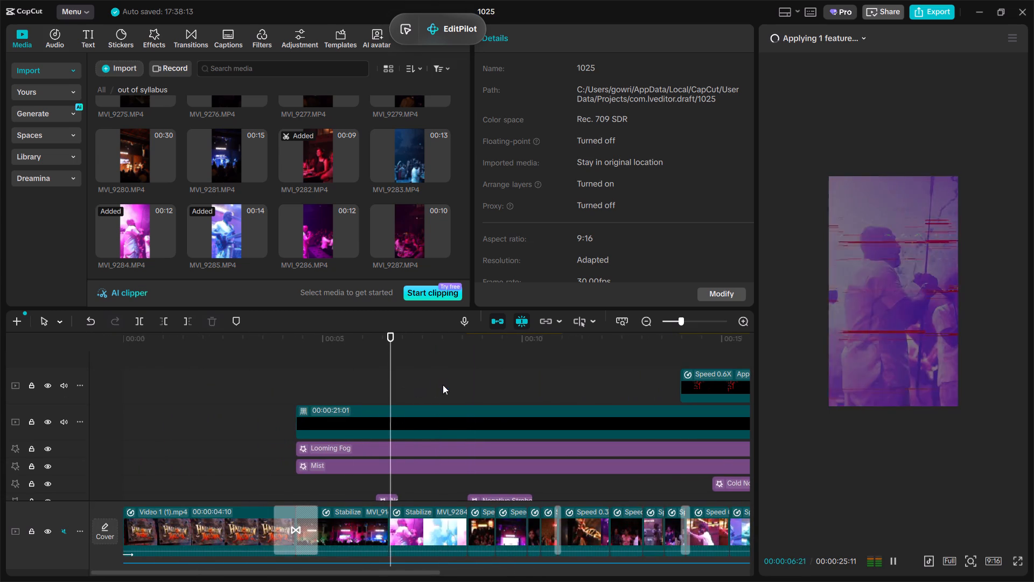
{"action": "key", "text": "space"}
{"action": "scroll", "coordinate": [462, 393], "scroll_direction": "up", "scroll_amount": 4, "text": "ctrl"}
{"action": "left_click", "coordinate": [456, 389], "text": "ctrl"}
{"action": "left_click_drag", "start_coordinate": [456, 389], "coordinate": [464, 391]}
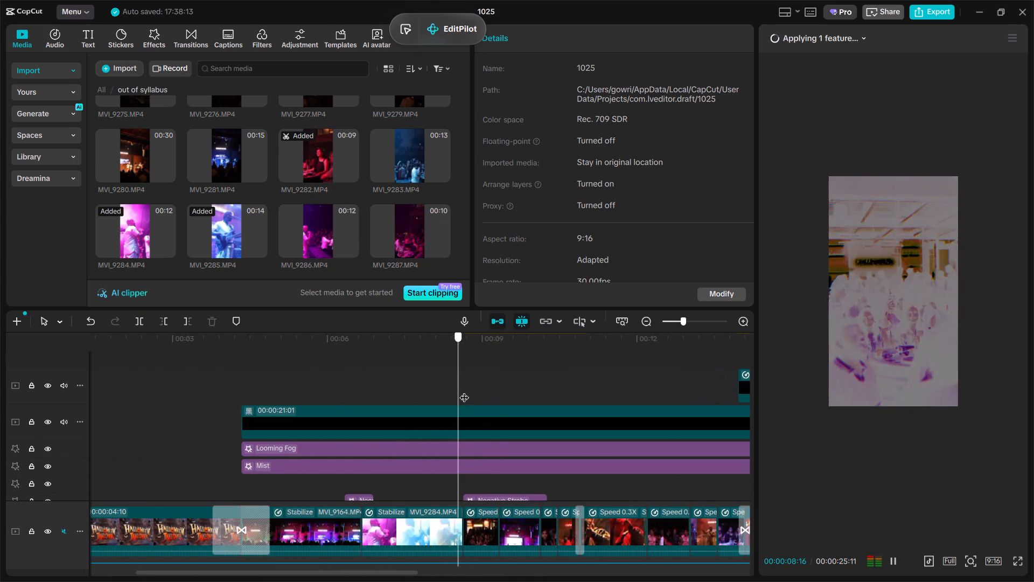
{"action": "left_click_drag", "start_coordinate": [464, 391], "coordinate": [467, 391]}
Import the 4k Logo_white image from the Desktop folder into the project media.
{"action": "left_click", "coordinate": [114, 70]}
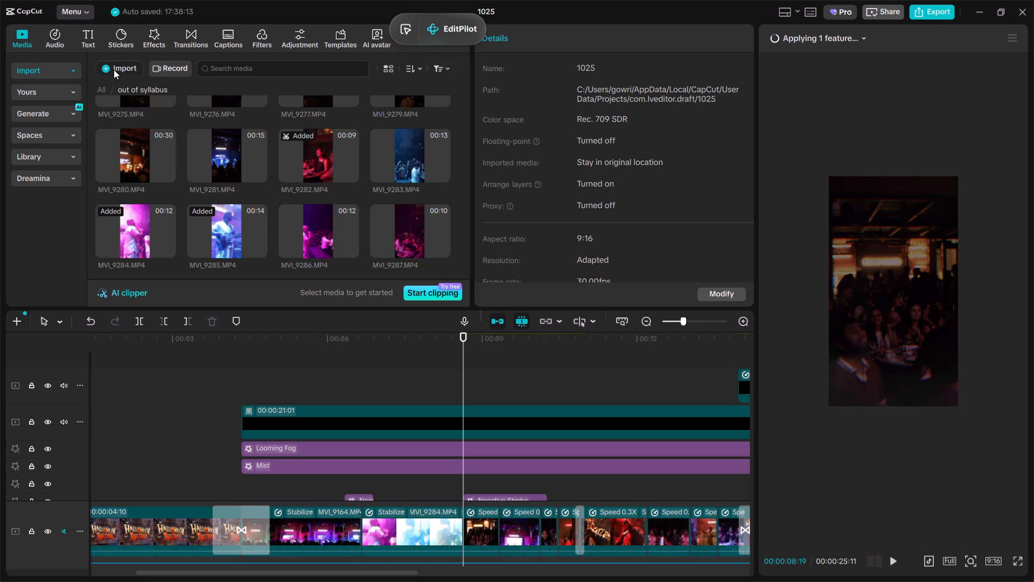
{"action": "left_click", "coordinate": [145, 100]}
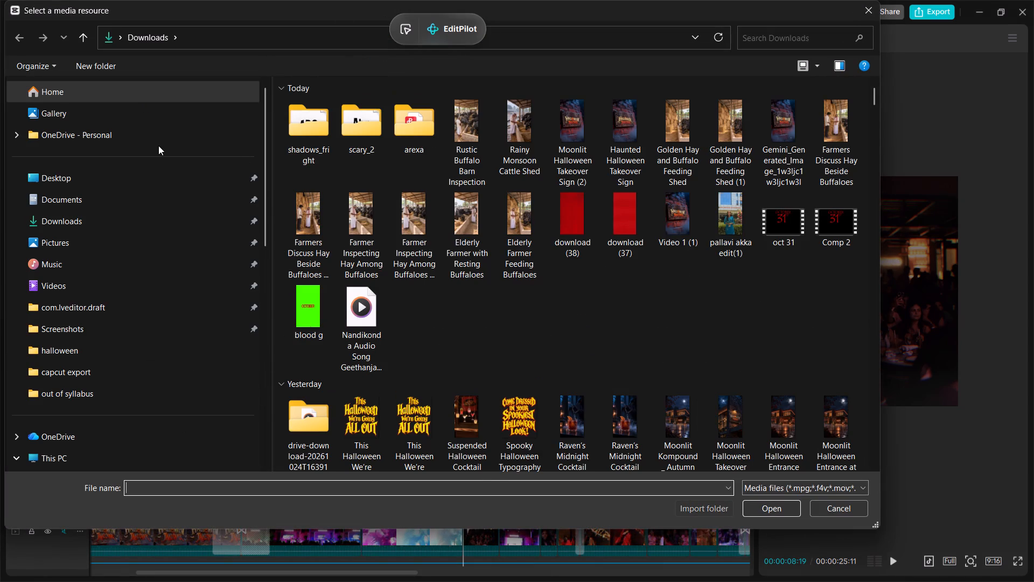
{"action": "left_click", "coordinate": [83, 168]}
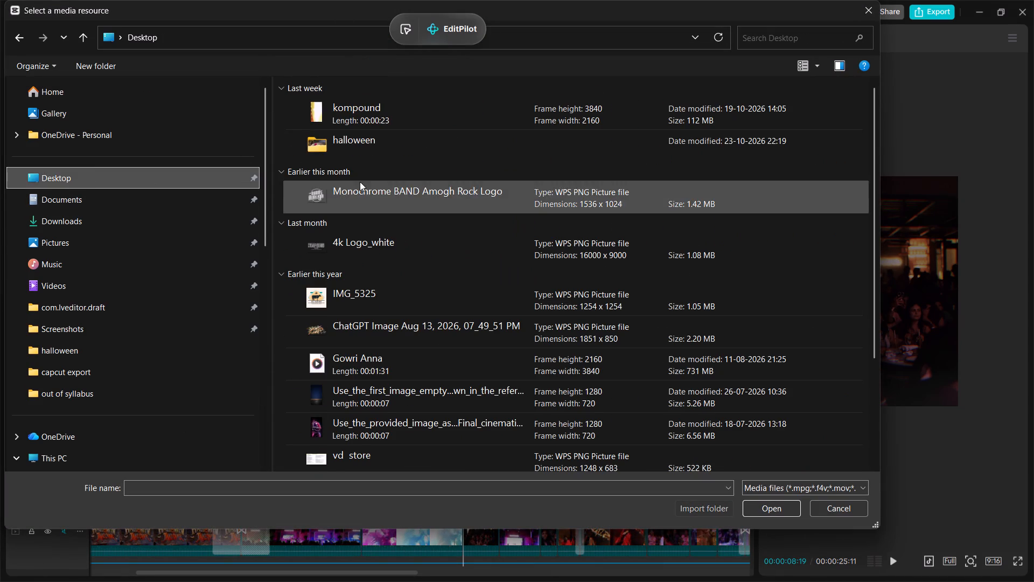
{"action": "double_click", "coordinate": [382, 238]}
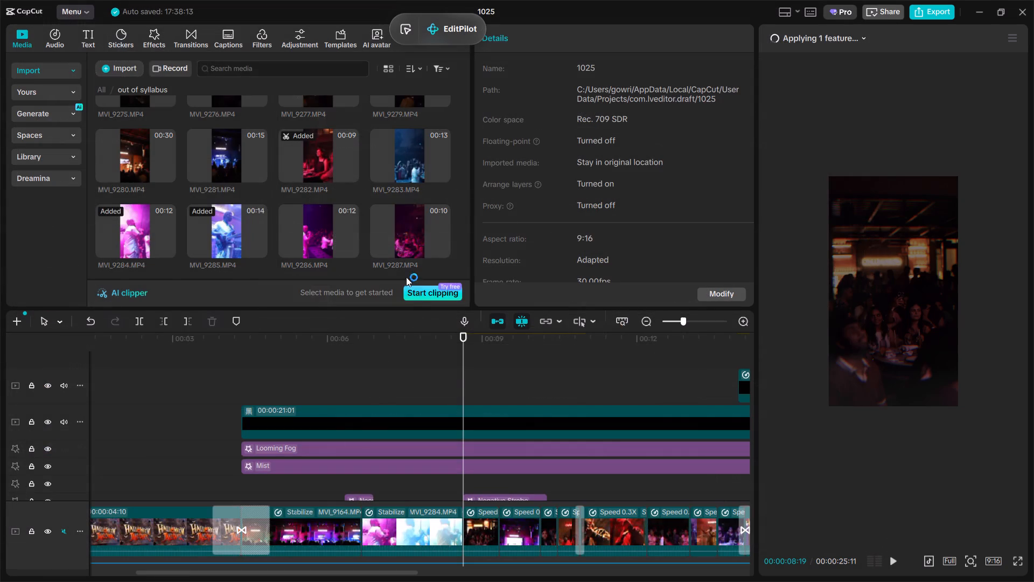
Place 4k Logo_white.png on the oct 31 clip's track, starting at 00:00:08:19.
{"action": "left_click_drag", "start_coordinate": [305, 234], "coordinate": [469, 384]}
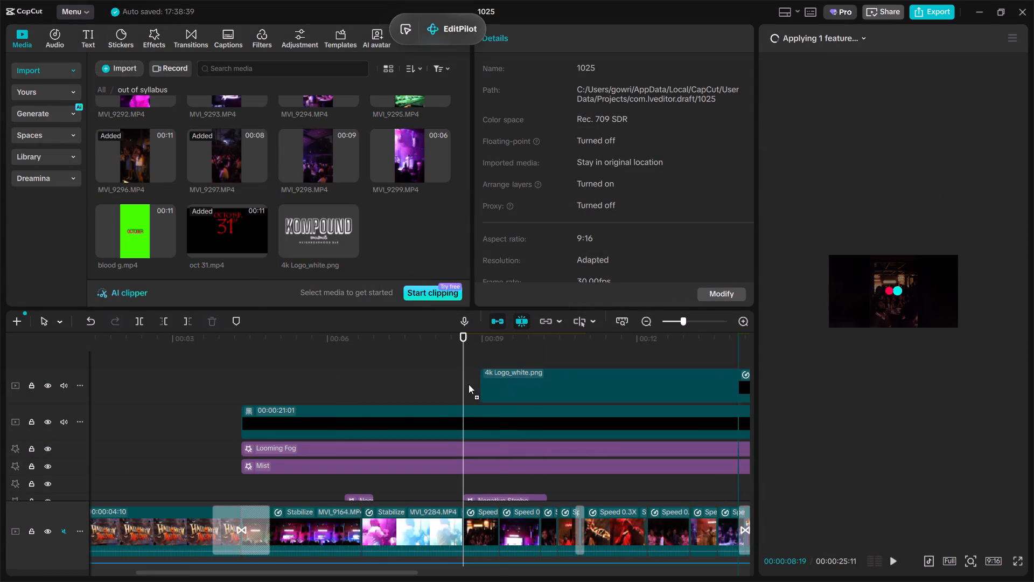
{"action": "left_click_drag", "start_coordinate": [469, 384], "coordinate": [460, 384]}
Trim the end of the 4k Logo_white clip at 00:00:10:27.
{"action": "triple_click", "coordinate": [506, 357]}
{"action": "left_click_drag", "start_coordinate": [506, 357], "coordinate": [576, 380]}
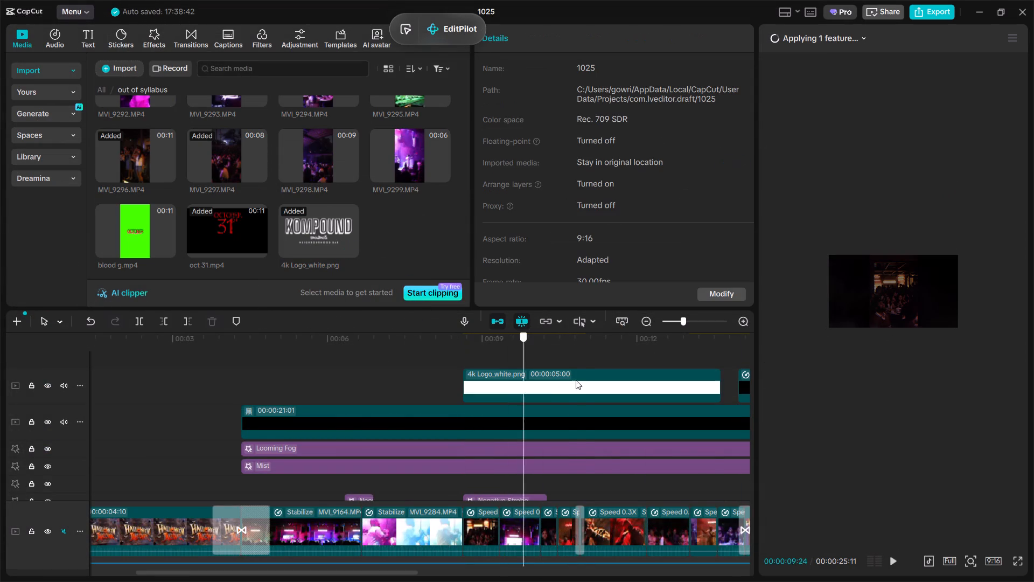
{"action": "left_click_drag", "start_coordinate": [576, 380], "coordinate": [579, 383]}
{"action": "left_click", "coordinate": [597, 369]}
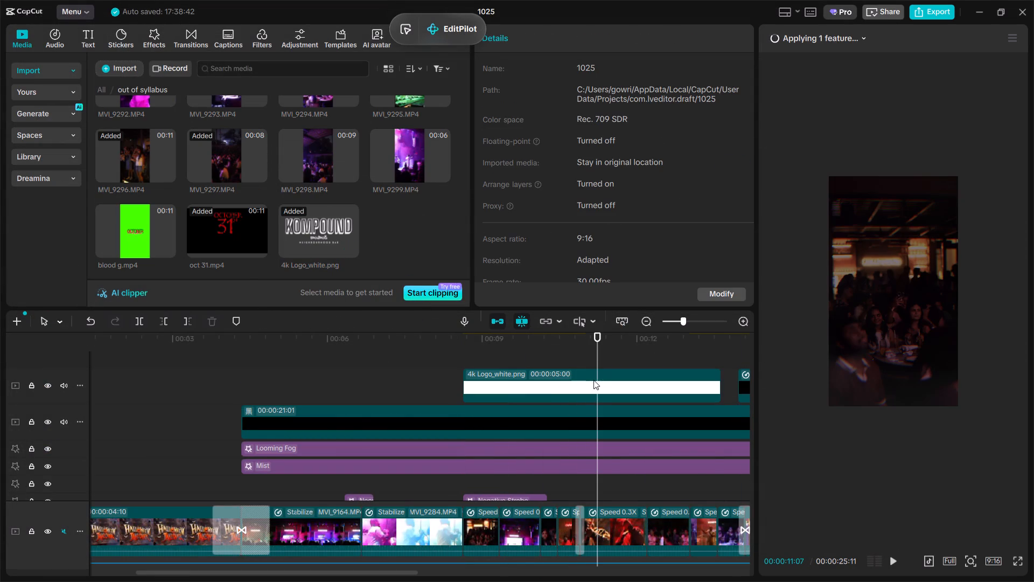
{"action": "left_click", "coordinate": [579, 357]}
{"action": "left_click", "coordinate": [591, 383]}
{"action": "left_click", "coordinate": [190, 327]}
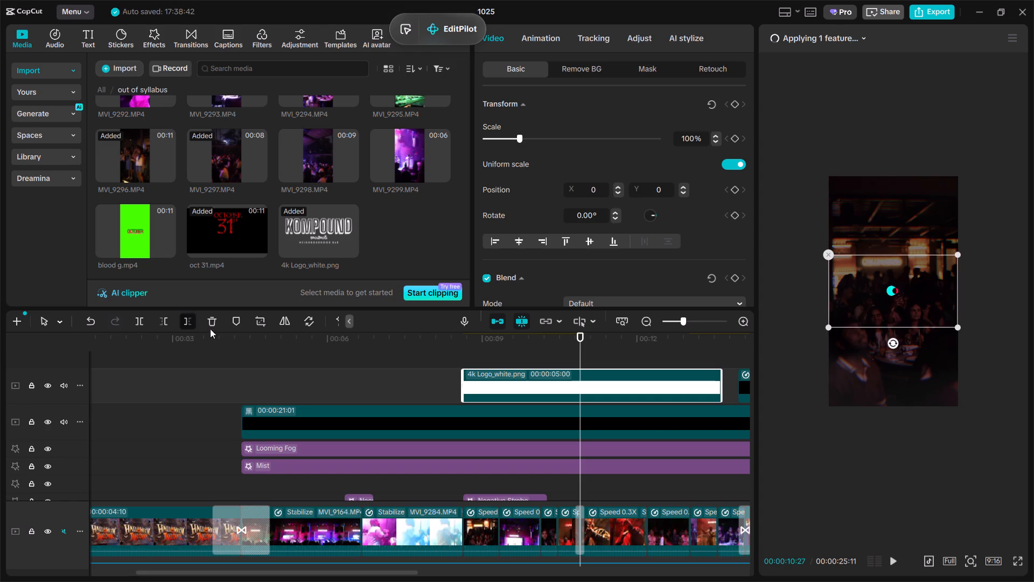